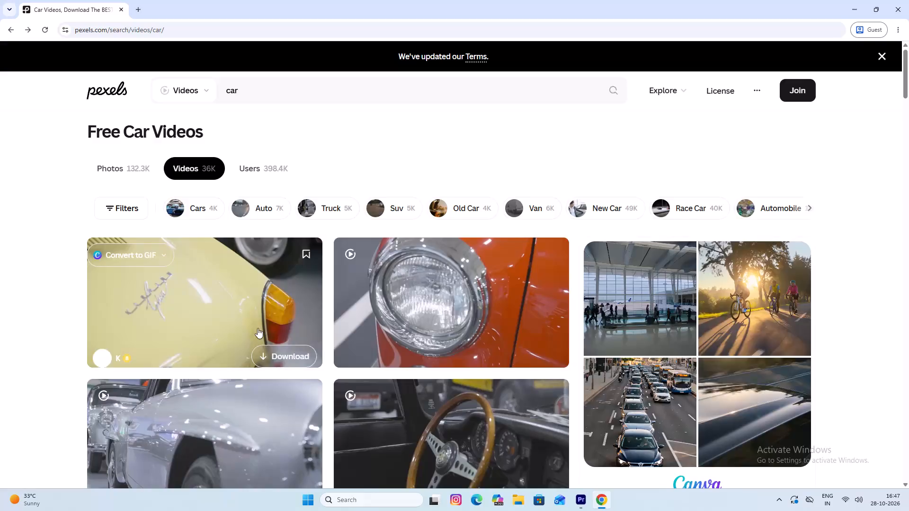
Narrow the car video results to the suggested Race Car category.
scroll(277, 344, down, 9)
scroll(277, 344, up, 8)
scroll(277, 344, down, 1)
scroll(277, 344, up, 3)
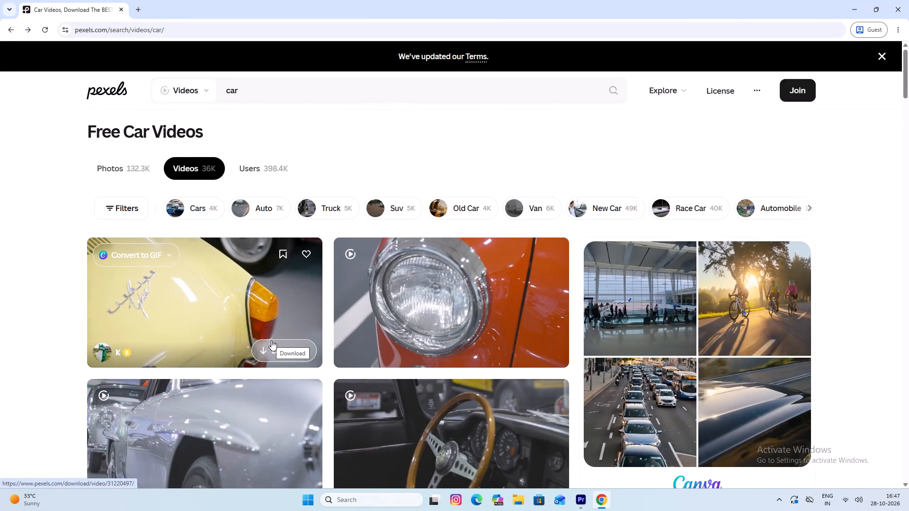
click(690, 212)
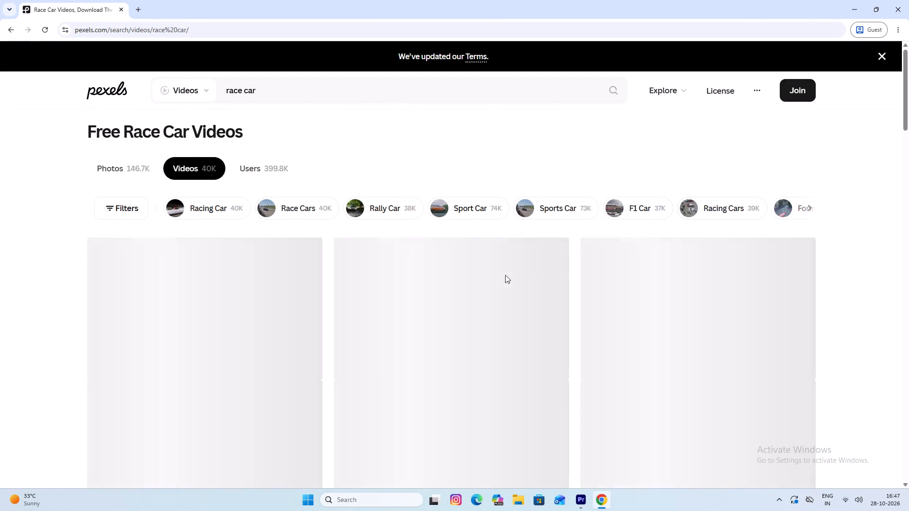
Look through the race car video results for suitable footage.
scroll(348, 310, down, 4)
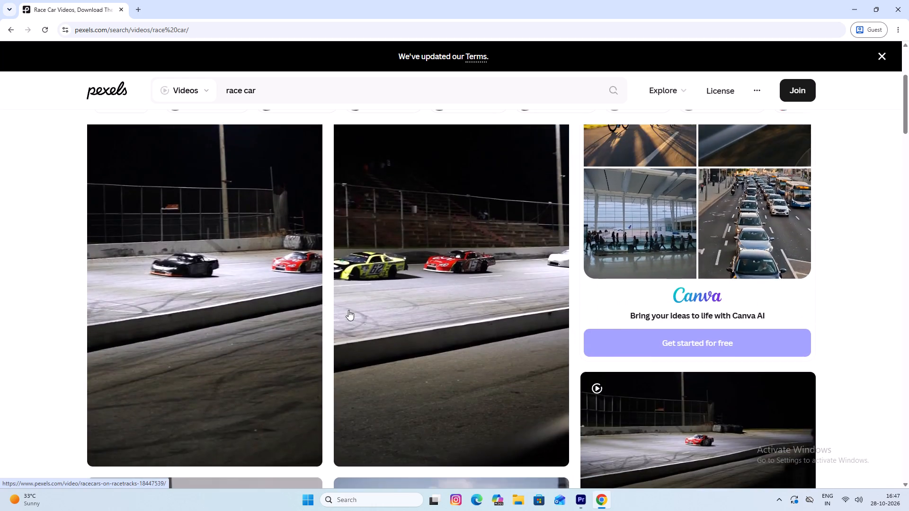
scroll(348, 310, down, 2)
scroll(348, 310, up, 1)
scroll(348, 310, down, 8)
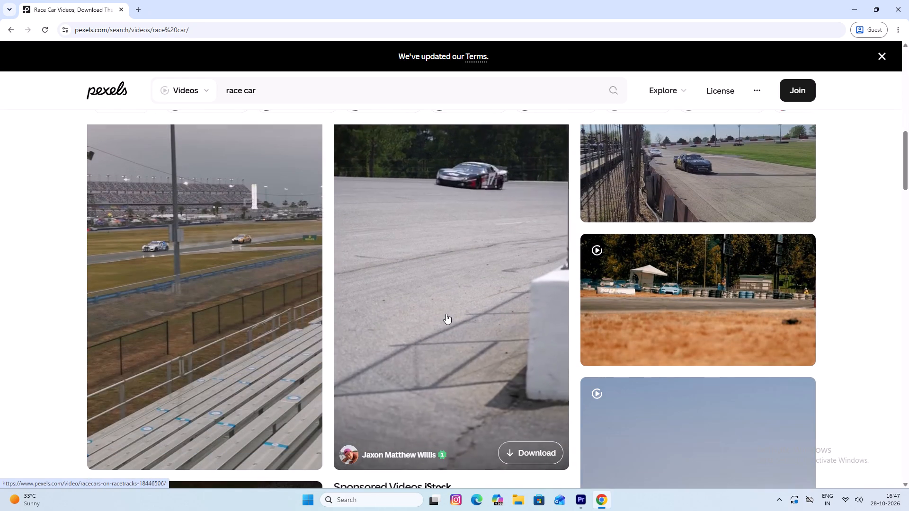
scroll(449, 313, down, 6)
scroll(450, 313, up, 1)
scroll(450, 313, down, 4)
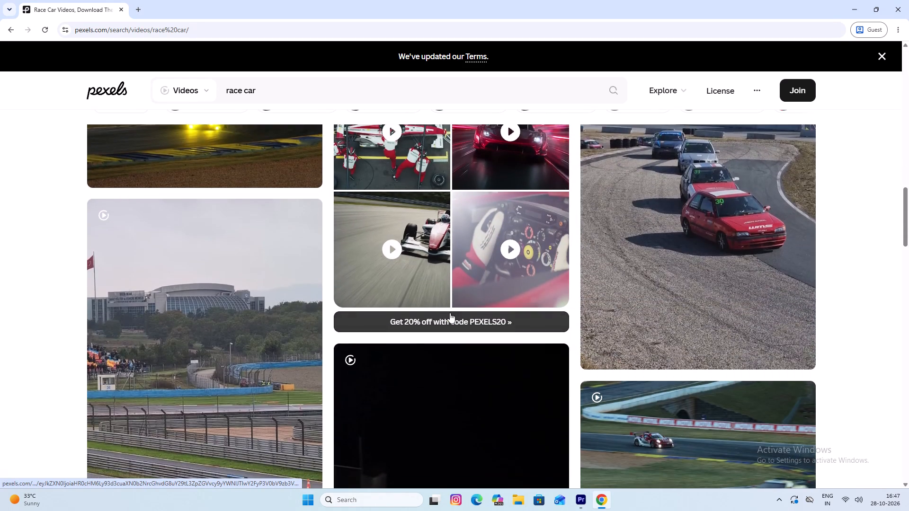
scroll(450, 312, down, 1)
scroll(450, 312, up, 2)
scroll(450, 312, down, 6)
scroll(450, 312, up, 1)
scroll(449, 311, down, 2)
scroll(449, 311, up, 1)
scroll(449, 311, down, 19)
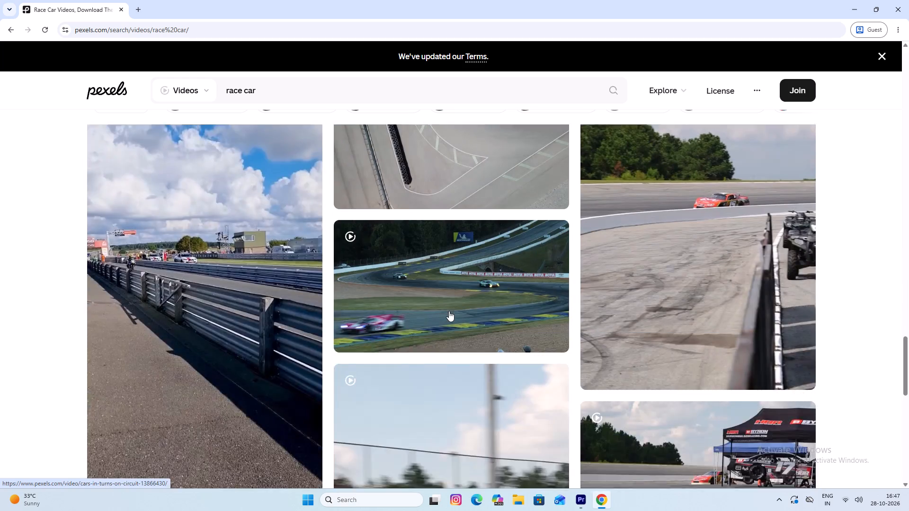
scroll(449, 311, down, 17)
scroll(449, 311, up, 5)
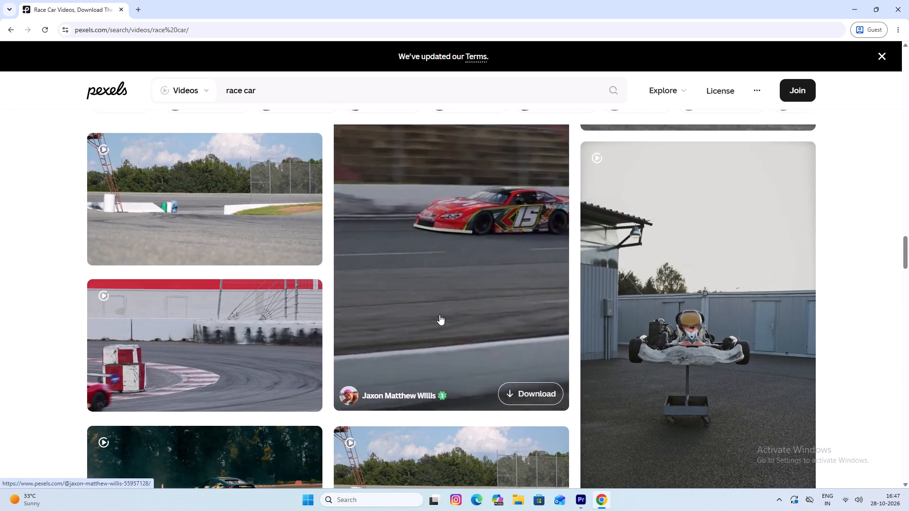
scroll(439, 315, down, 9)
scroll(439, 315, up, 1)
scroll(439, 315, down, 9)
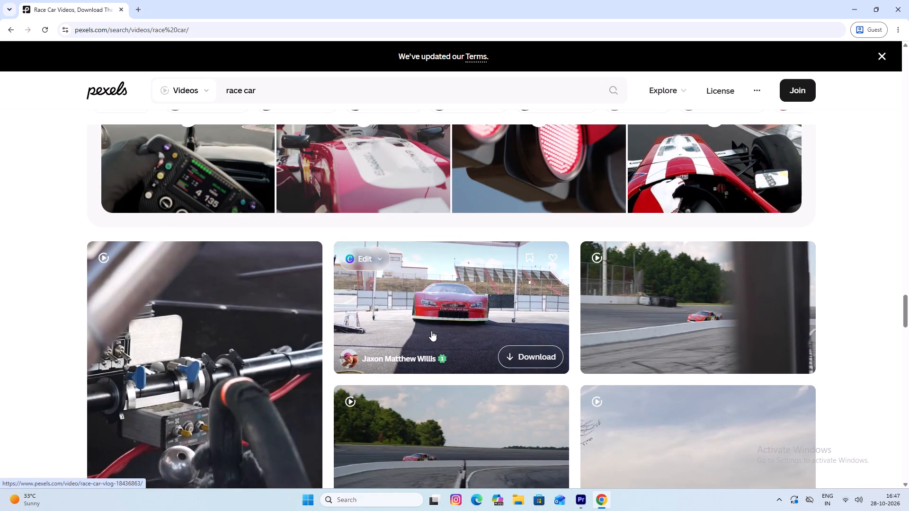
scroll(431, 331, down, 17)
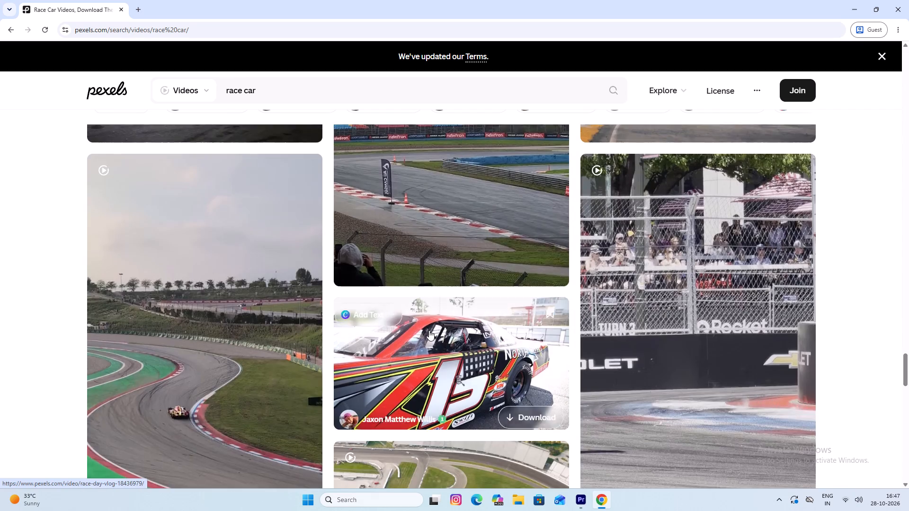
scroll(411, 314, down, 9)
Change the video search from race car to "ferrari car".
drag(242, 88, 208, 88)
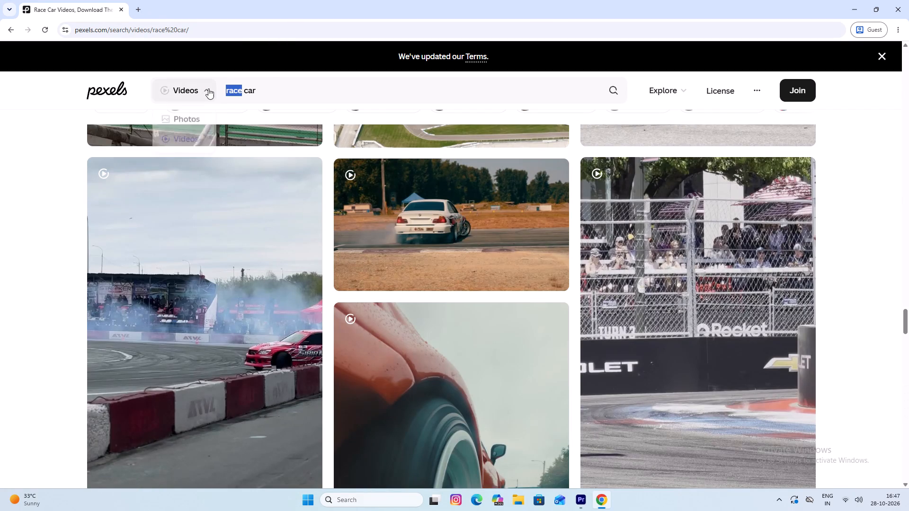
drag(208, 88, 208, 88)
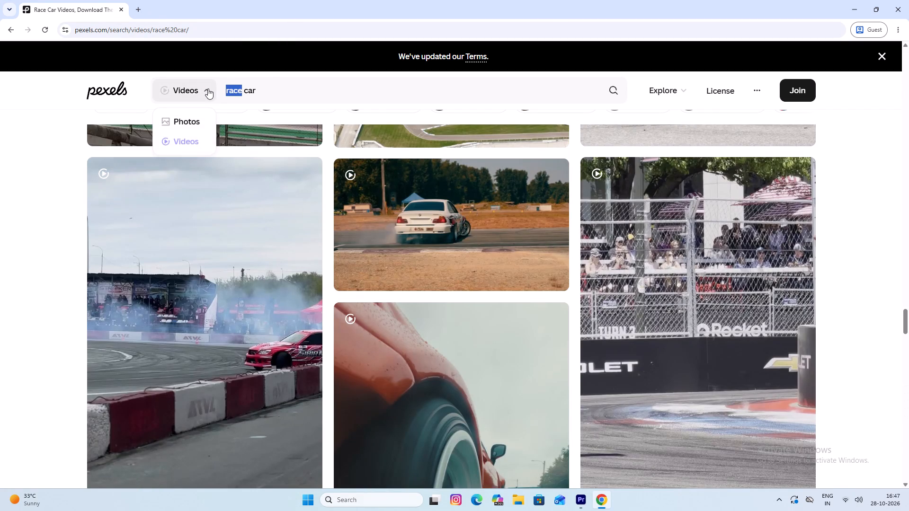
text(ferrari)
key(Return)
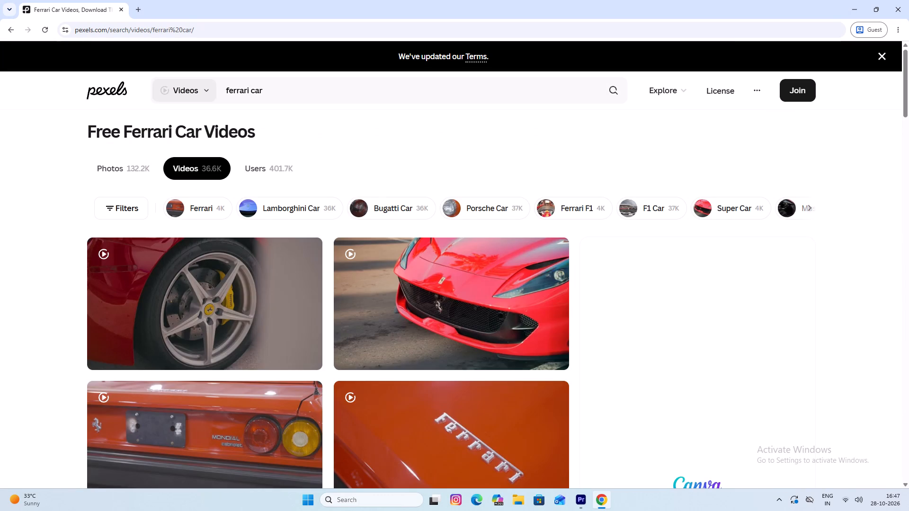
Look through the Ferrari car video results for a suitable clip.
scroll(366, 221, down, 8)
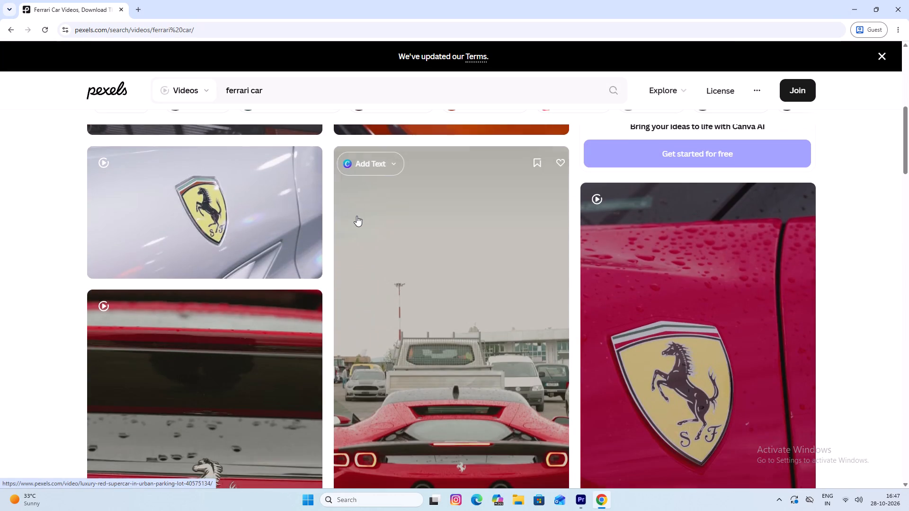
scroll(356, 216, down, 14)
scroll(356, 215, up, 1)
scroll(356, 215, down, 3)
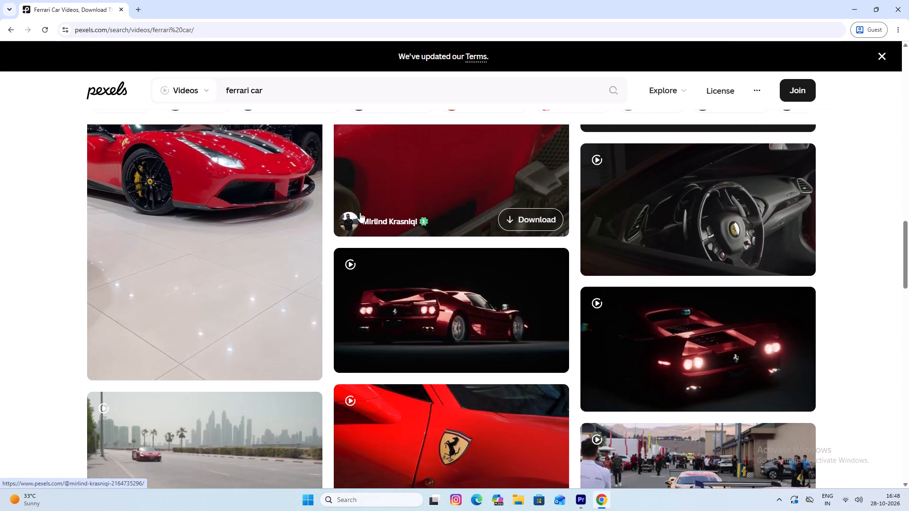
scroll(366, 218, down, 8)
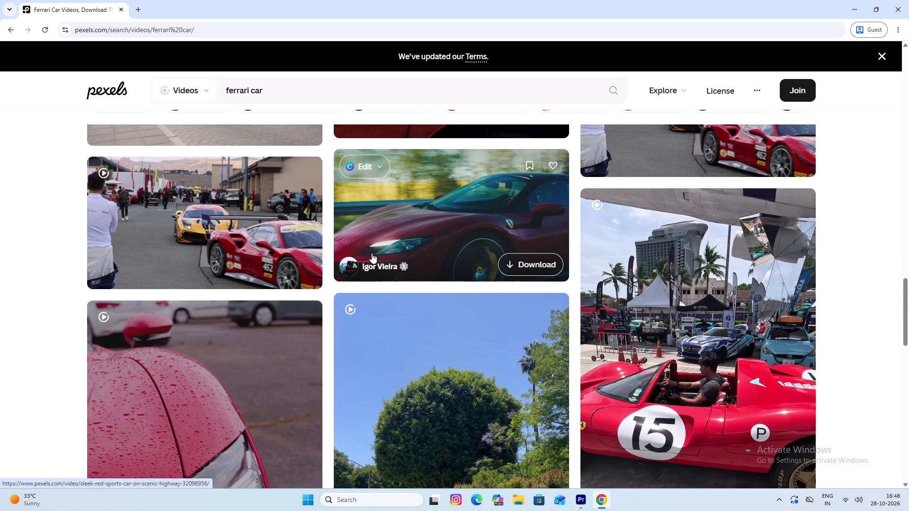
scroll(373, 253, down, 12)
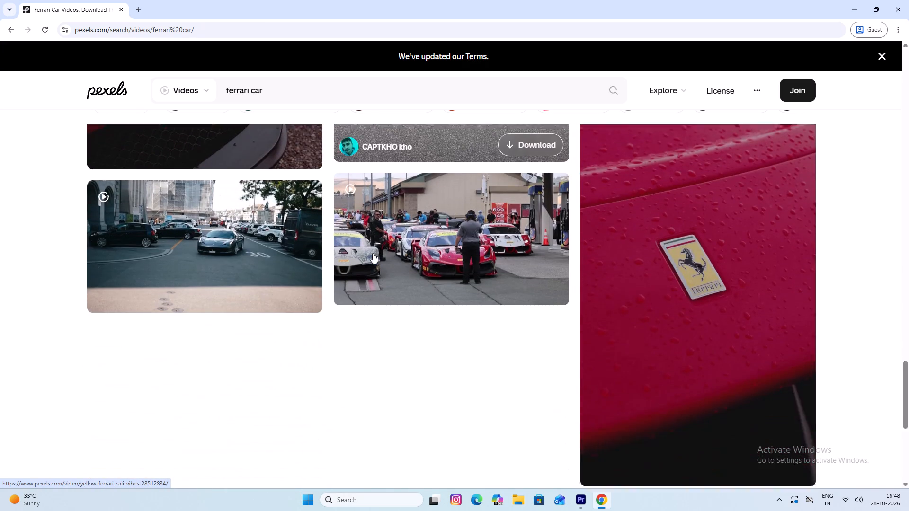
scroll(373, 253, down, 4)
scroll(373, 253, up, 1)
scroll(373, 253, down, 1)
scroll(373, 253, up, 3)
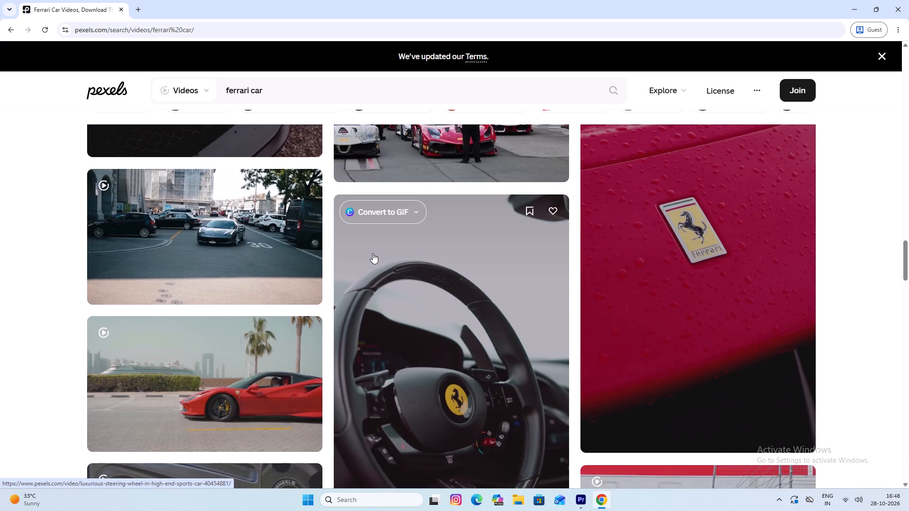
scroll(373, 253, down, 4)
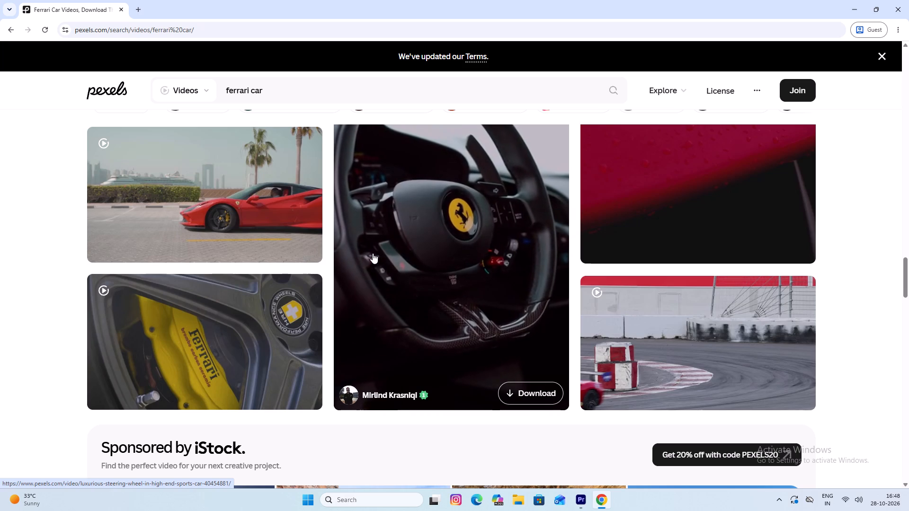
scroll(373, 253, down, 2)
scroll(373, 253, up, 2)
scroll(373, 253, down, 5)
scroll(373, 253, up, 1)
scroll(373, 253, down, 4)
scroll(373, 253, up, 1)
scroll(373, 253, down, 3)
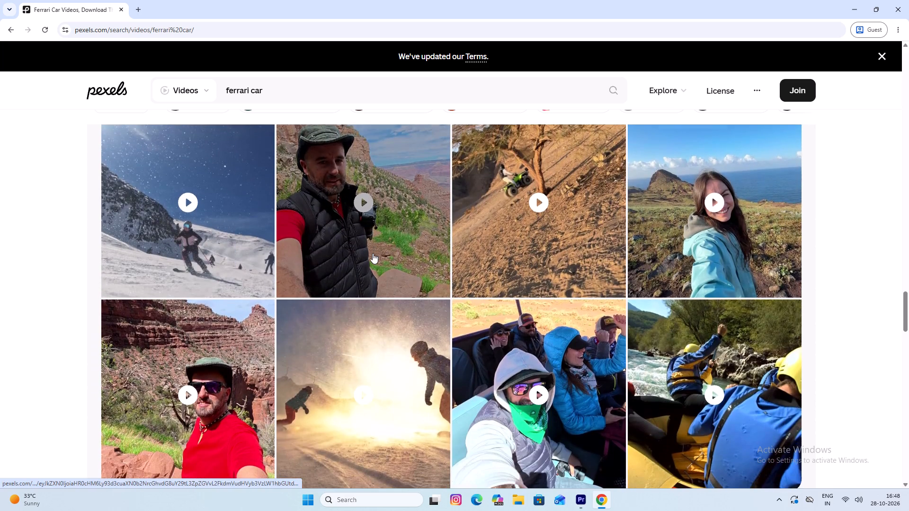
scroll(373, 253, down, 10)
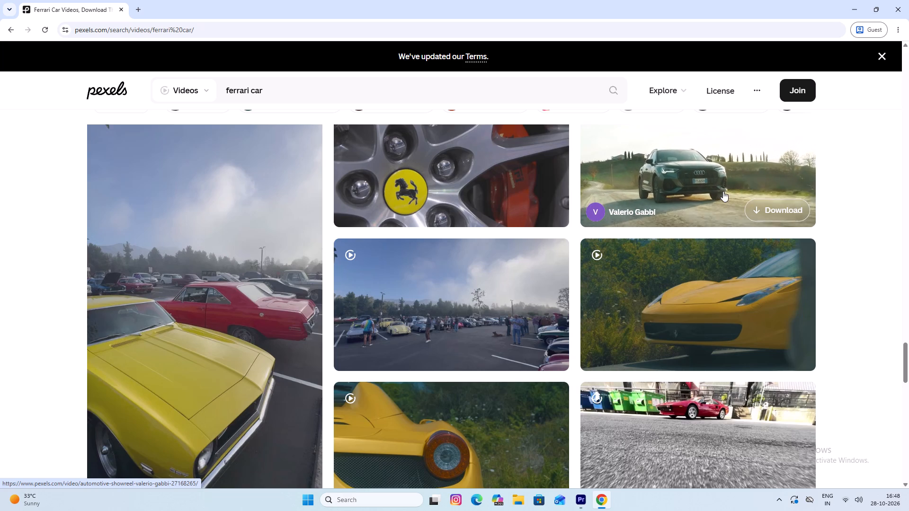
scroll(723, 191, down, 4)
scroll(680, 207, down, 10)
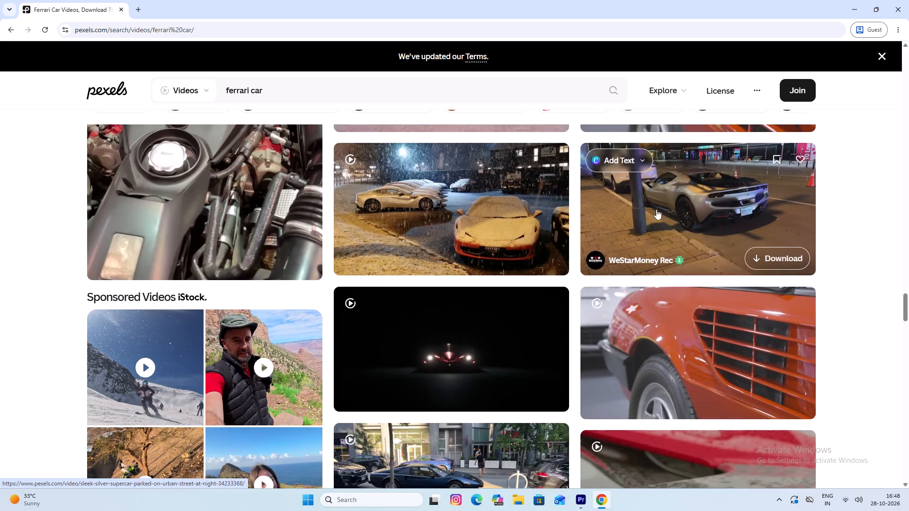
Open the video of the red Ferrari parked side-on in an open lot beside a city street.
scroll(518, 209, up, 7)
click(453, 370)
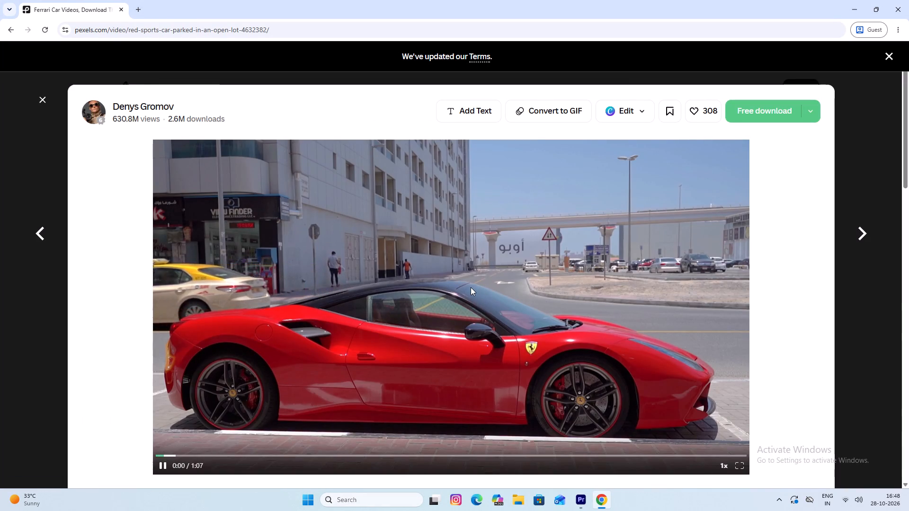
Look through the related videos below the parked red Ferrari clip, and return to the Ferrari car search results.
scroll(467, 286, down, 4)
scroll(458, 282, up, 1)
scroll(458, 282, down, 15)
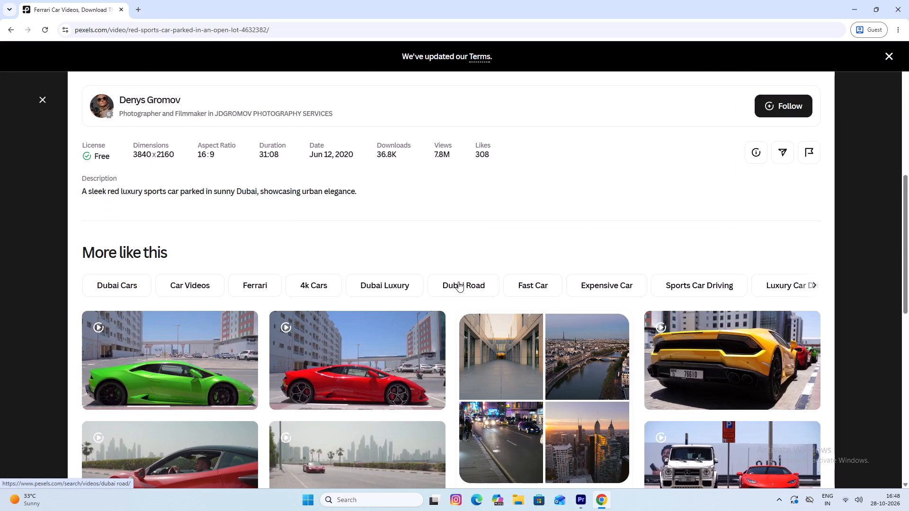
scroll(458, 281, up, 4)
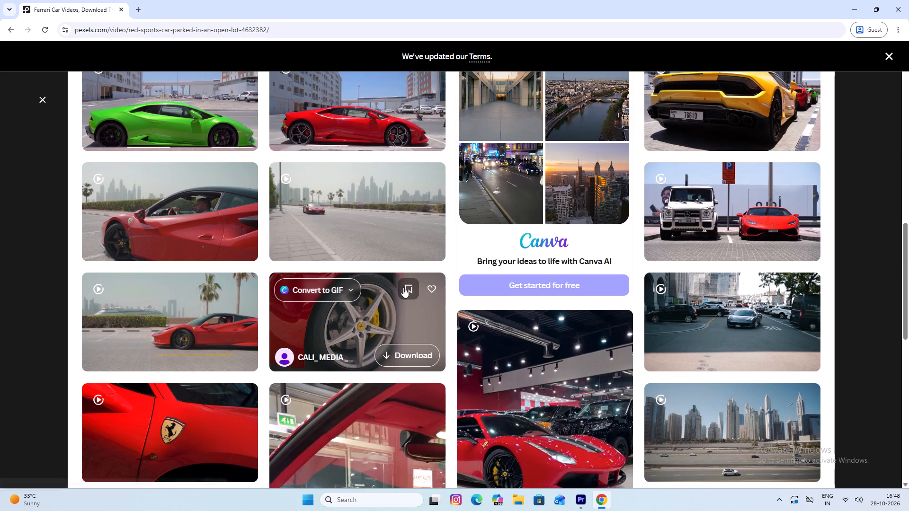
scroll(403, 287, up, 2)
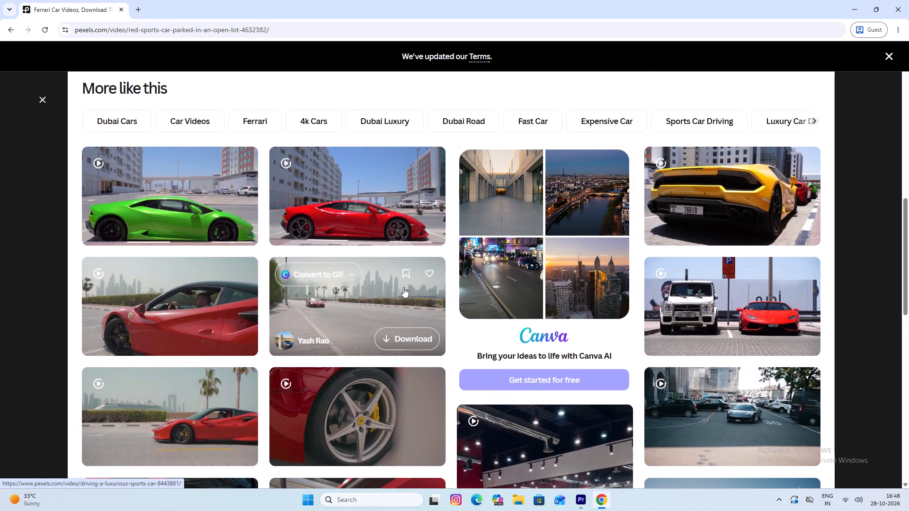
scroll(403, 287, down, 2)
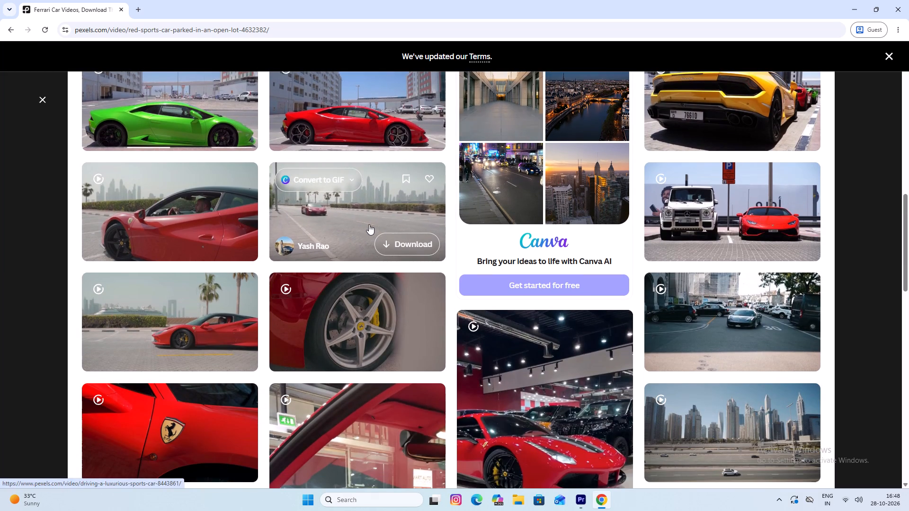
scroll(368, 224, down, 5)
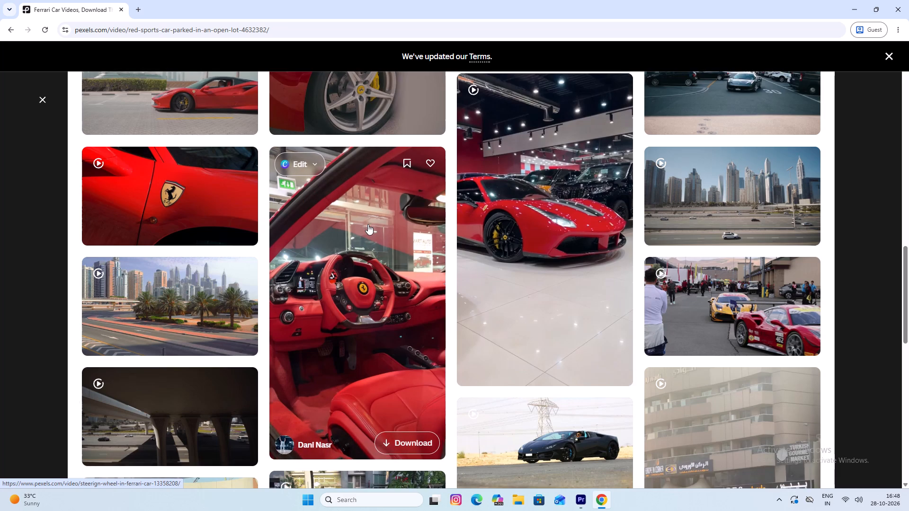
scroll(368, 224, down, 5)
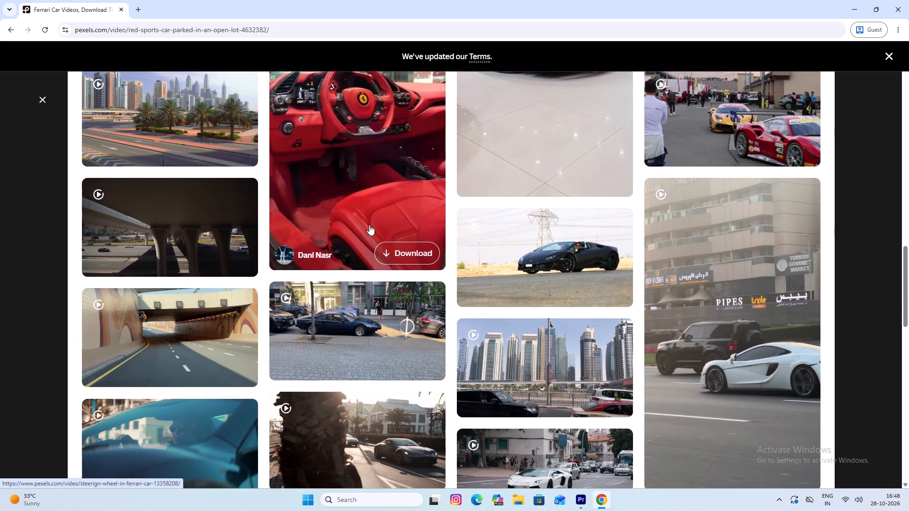
scroll(369, 225, down, 2)
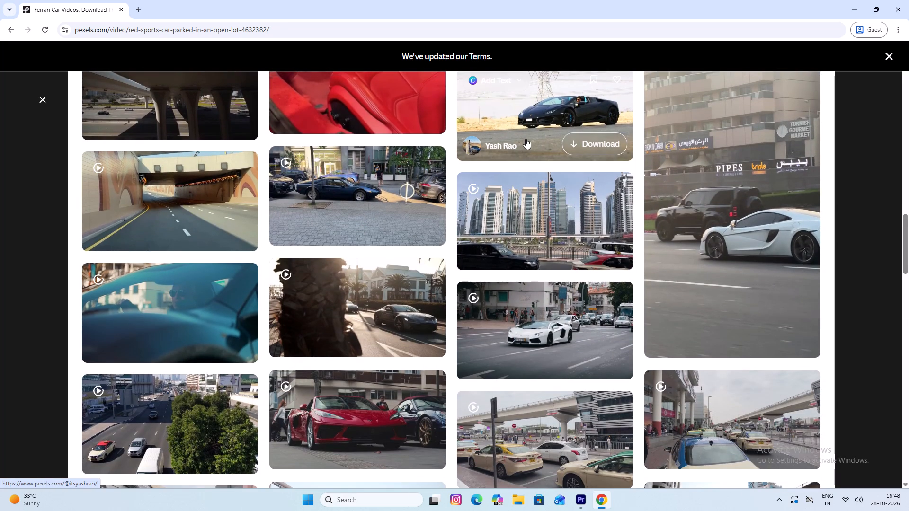
scroll(526, 139, up, 1)
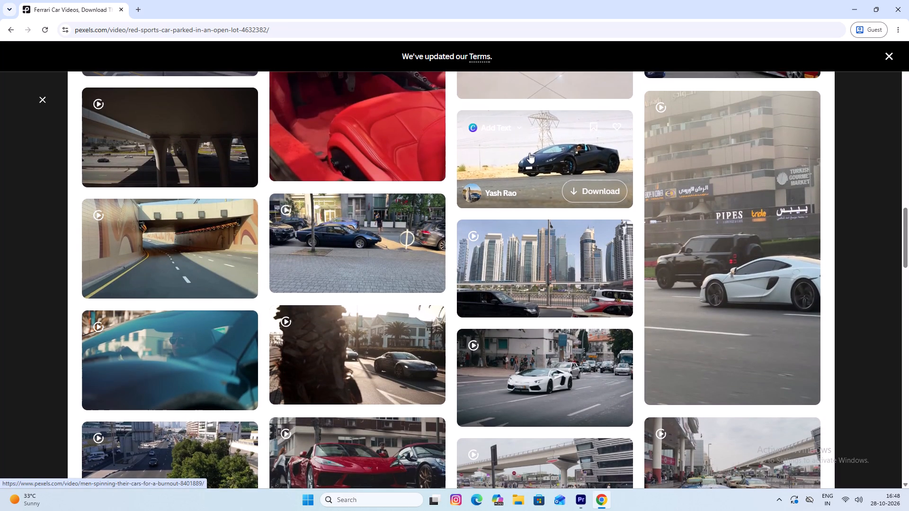
scroll(529, 155, down, 3)
scroll(529, 156, up, 1)
scroll(529, 156, down, 4)
scroll(511, 220, down, 9)
scroll(508, 229, up, 1)
scroll(508, 229, down, 2)
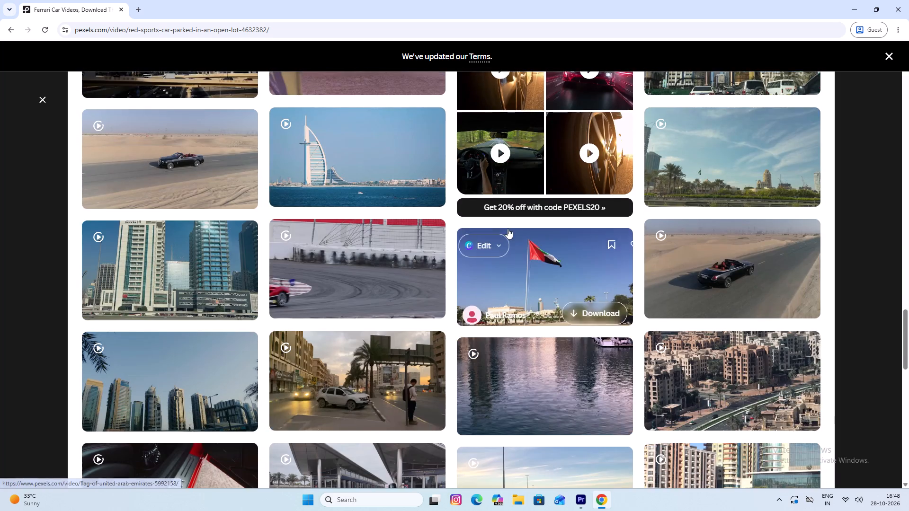
scroll(508, 229, down, 2)
scroll(508, 229, up, 1)
scroll(508, 229, down, 17)
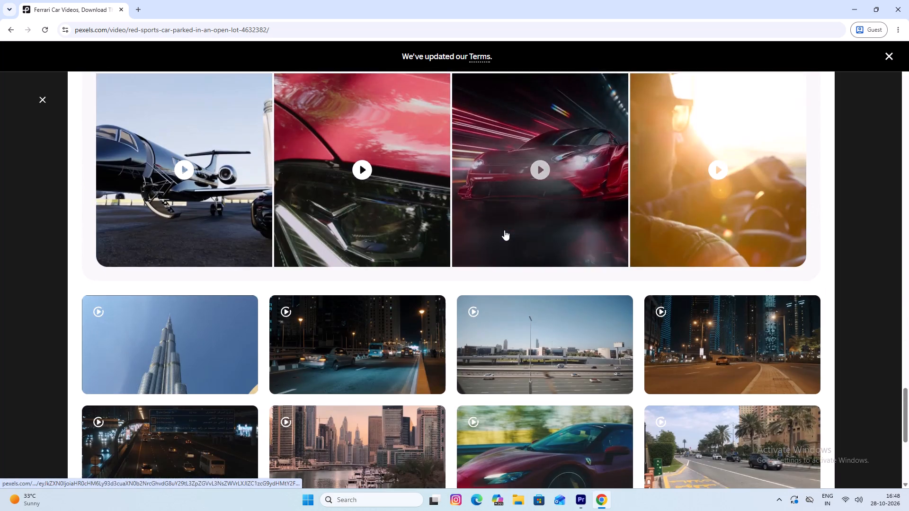
scroll(504, 230, down, 10)
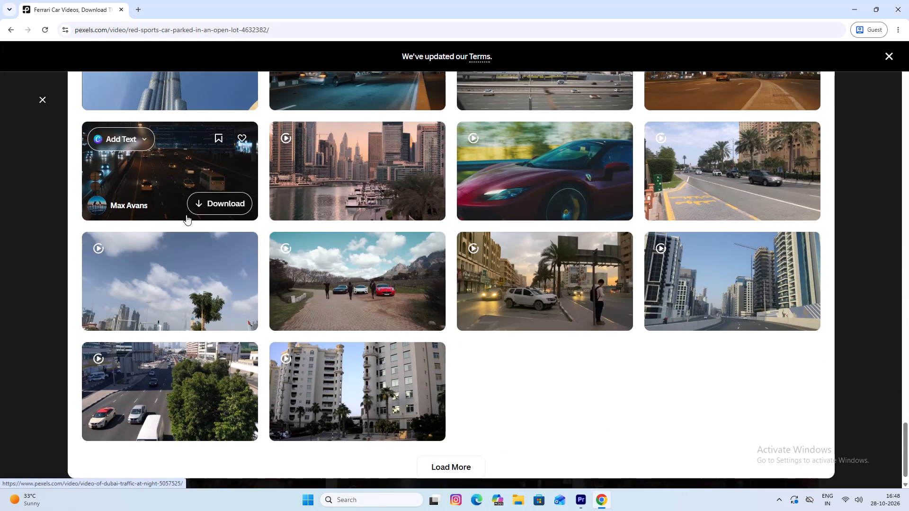
scroll(202, 239, up, 11)
scroll(195, 232, down, 1)
scroll(195, 232, up, 8)
scroll(191, 230, down, 1)
scroll(191, 230, up, 5)
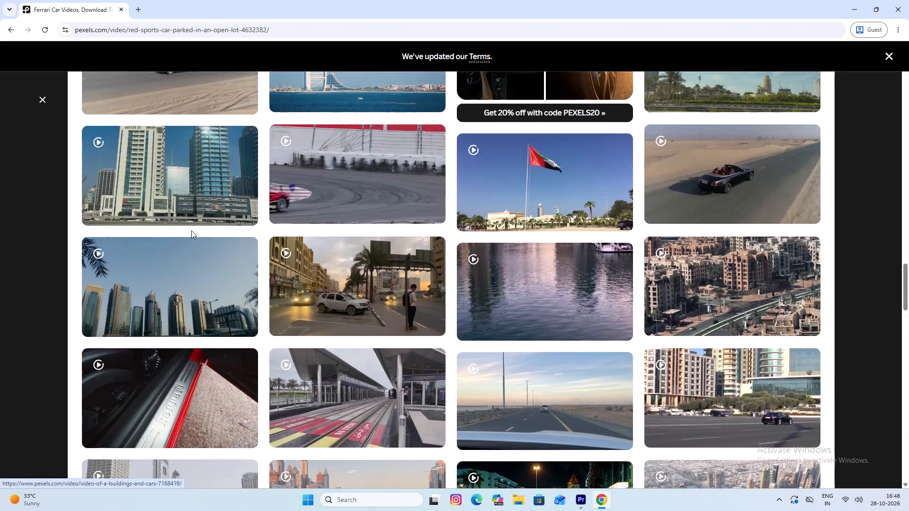
scroll(191, 230, up, 4)
scroll(191, 230, down, 1)
scroll(191, 230, up, 10)
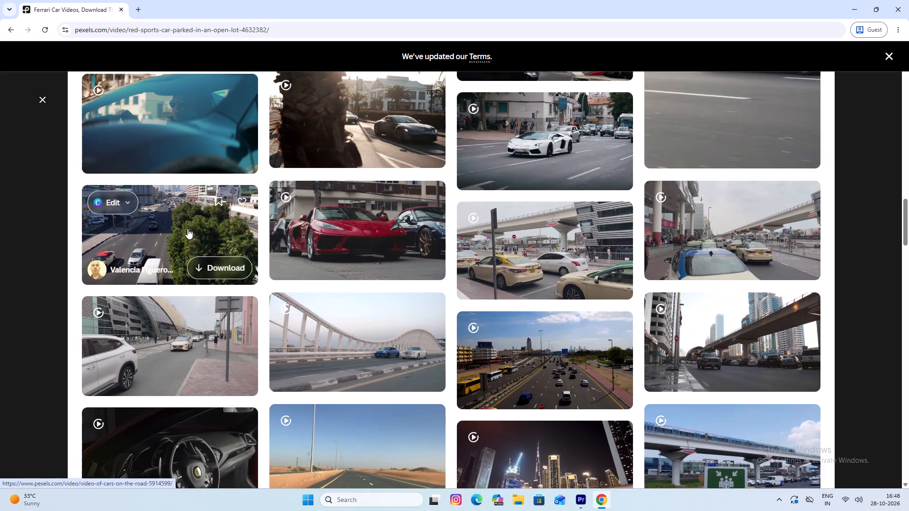
scroll(187, 229, up, 2)
scroll(187, 229, down, 2)
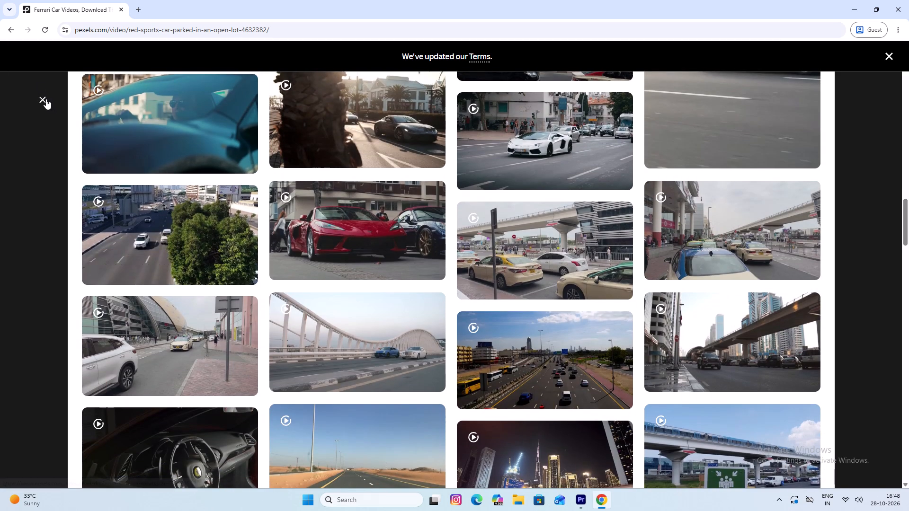
click(46, 99)
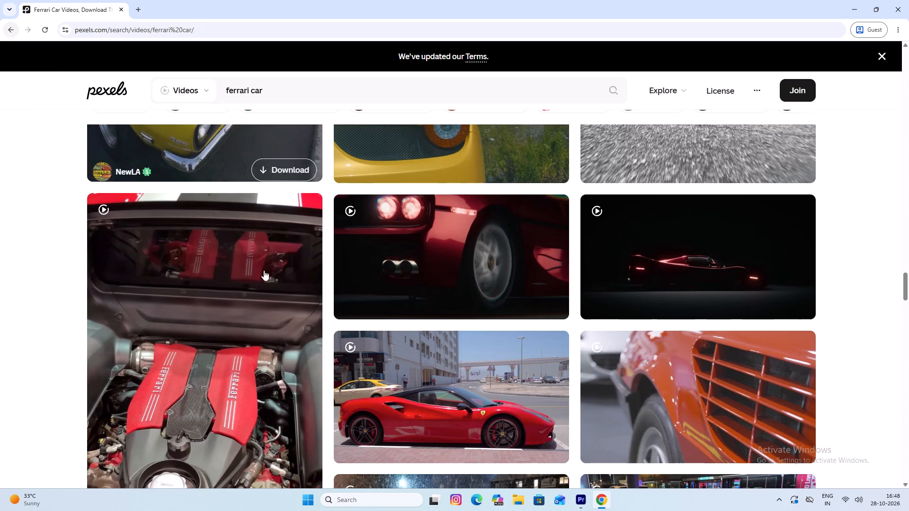
Look back through the Ferrari car video results for a suitable close-up clip.
scroll(301, 315, up, 6)
scroll(300, 314, down, 1)
scroll(300, 314, up, 1)
scroll(300, 314, down, 1)
scroll(300, 314, up, 5)
scroll(300, 314, down, 3)
scroll(286, 304, up, 11)
scroll(268, 295, down, 1)
scroll(268, 295, up, 4)
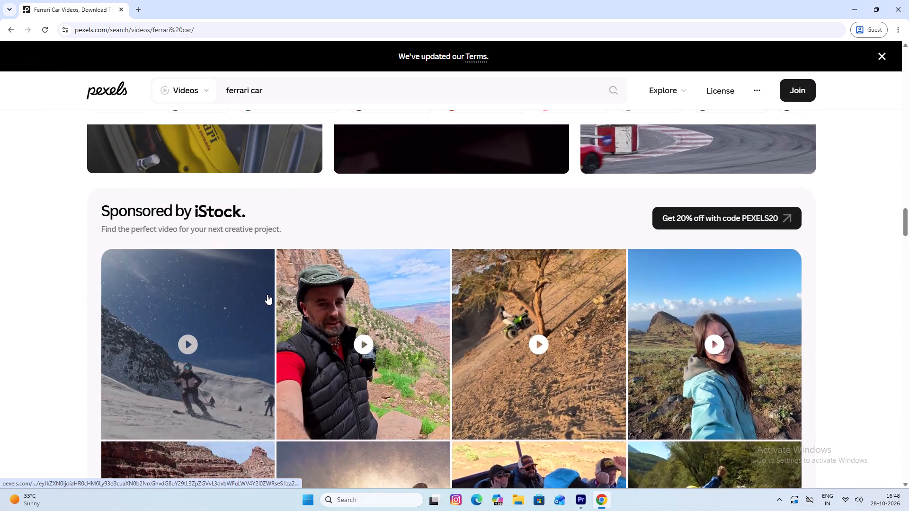
scroll(267, 294, up, 2)
scroll(267, 294, down, 3)
scroll(267, 294, up, 3)
scroll(267, 294, down, 2)
scroll(267, 294, up, 1)
scroll(267, 294, down, 1)
scroll(266, 293, up, 1)
scroll(262, 291, down, 2)
scroll(262, 291, up, 14)
scroll(274, 297, down, 1)
scroll(274, 297, up, 2)
scroll(274, 297, down, 1)
scroll(274, 297, up, 4)
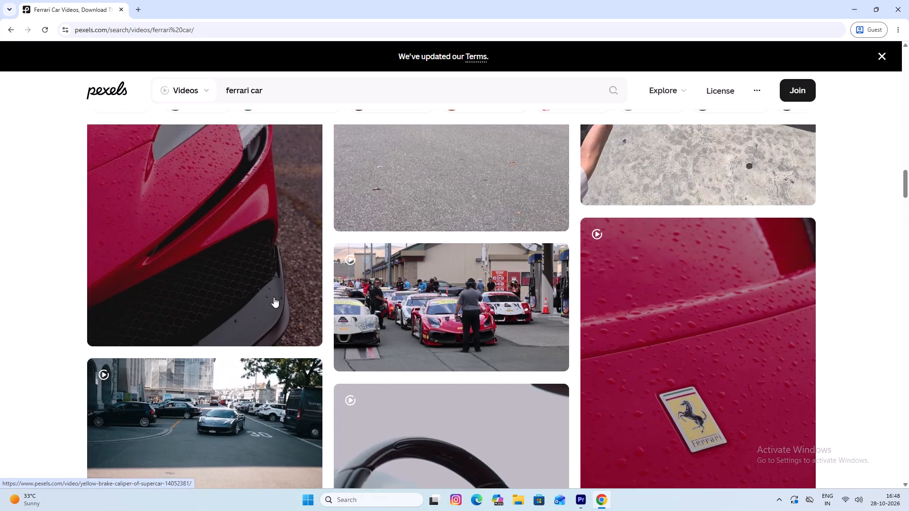
scroll(274, 297, up, 7)
scroll(274, 297, down, 1)
scroll(274, 297, up, 1)
scroll(331, 318, up, 7)
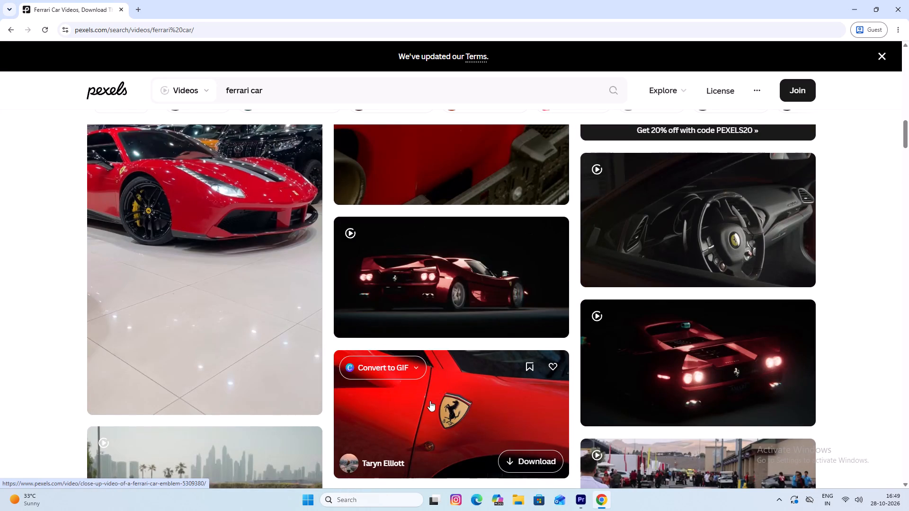
Open the close-up video of the Ferrari emblem on a red car and pause its playback.
click(493, 415)
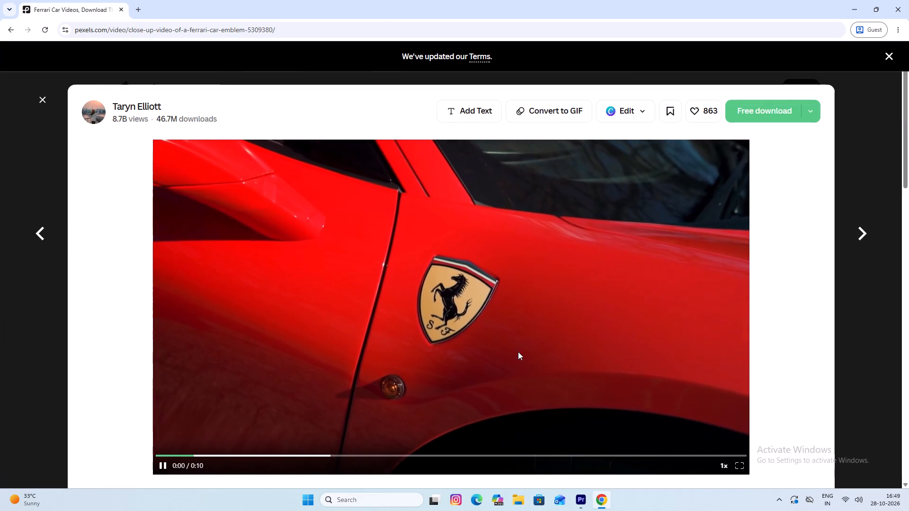
click(502, 283)
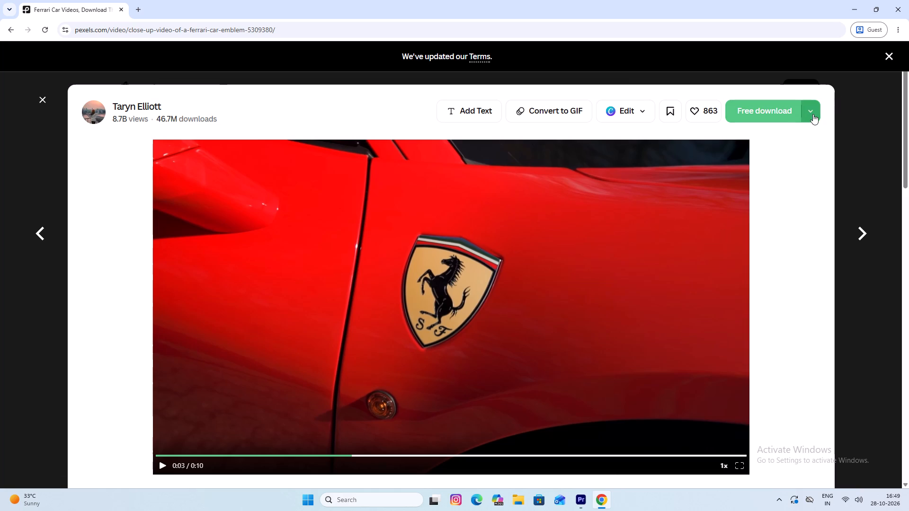
Download the Ferrari emblem video in Full HD 1920x1080 and save it as an MP4 in the Downloads folder.
click(813, 114)
click(755, 251)
click(760, 296)
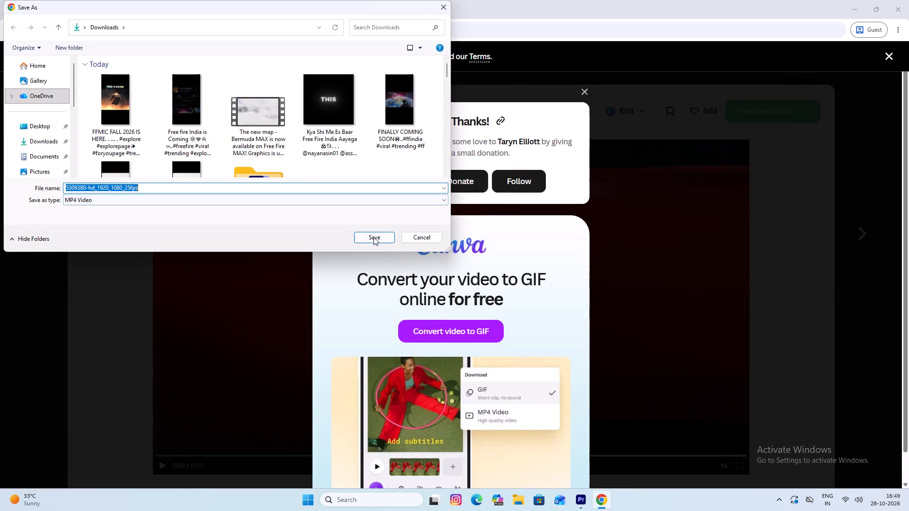
click(374, 237)
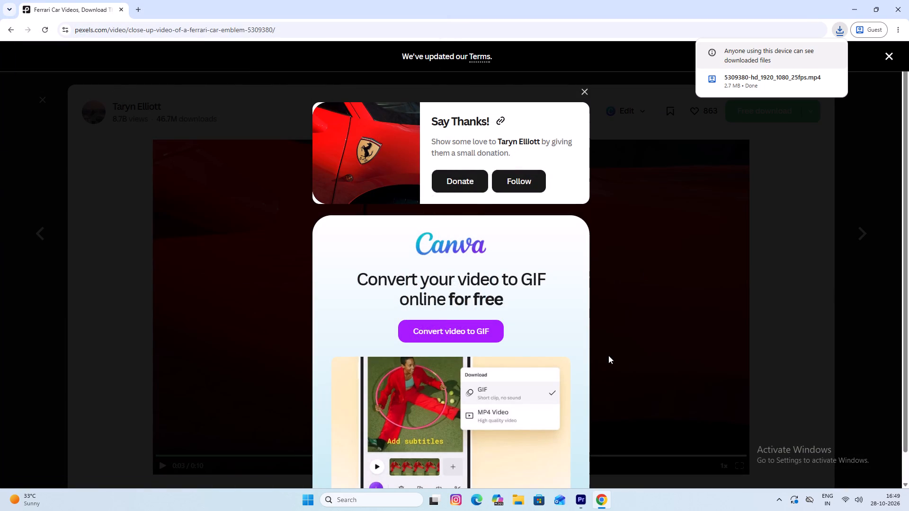
Switch to Premiere Pro, create a new bin in the dr strange portal video edits 02 project, and open it.
click(582, 498)
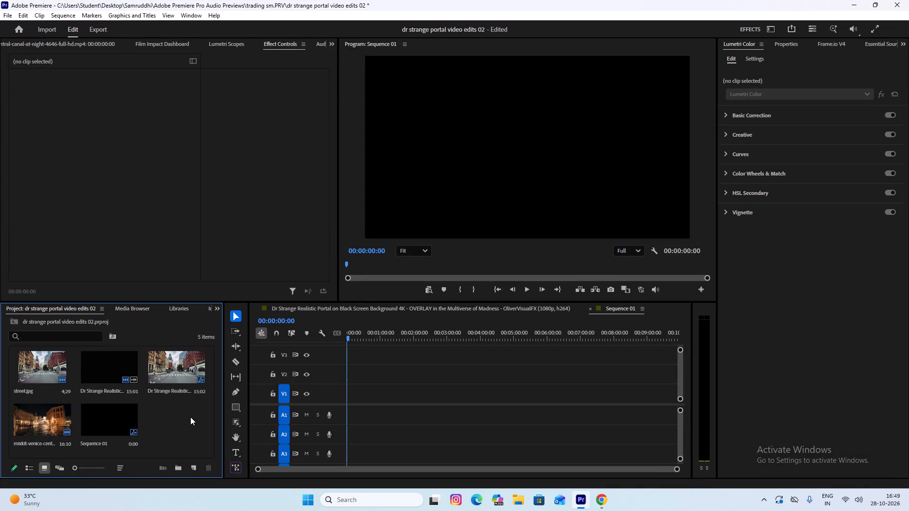
click(180, 465)
double_click(174, 430)
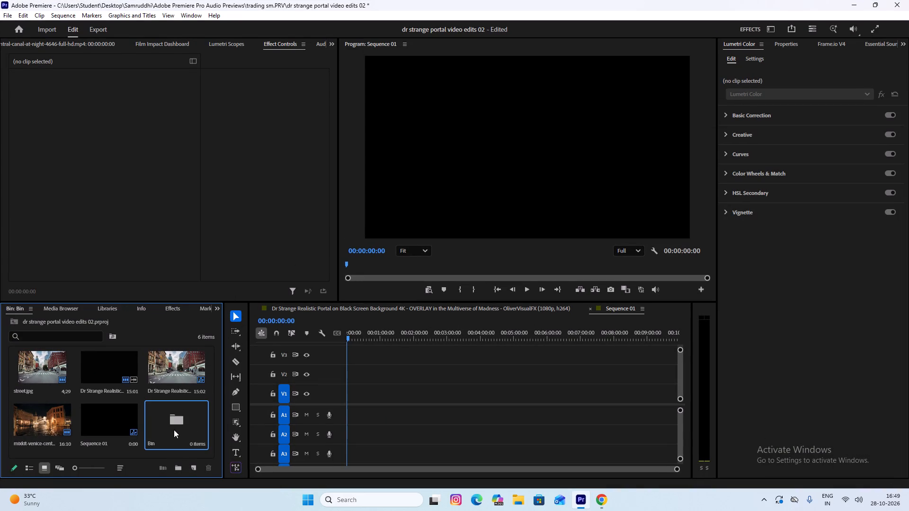
Import the downloaded clip 5309380-hd_1920_1080_25fps from the Downloads folder into the new bin.
double_click(111, 384)
click(112, 134)
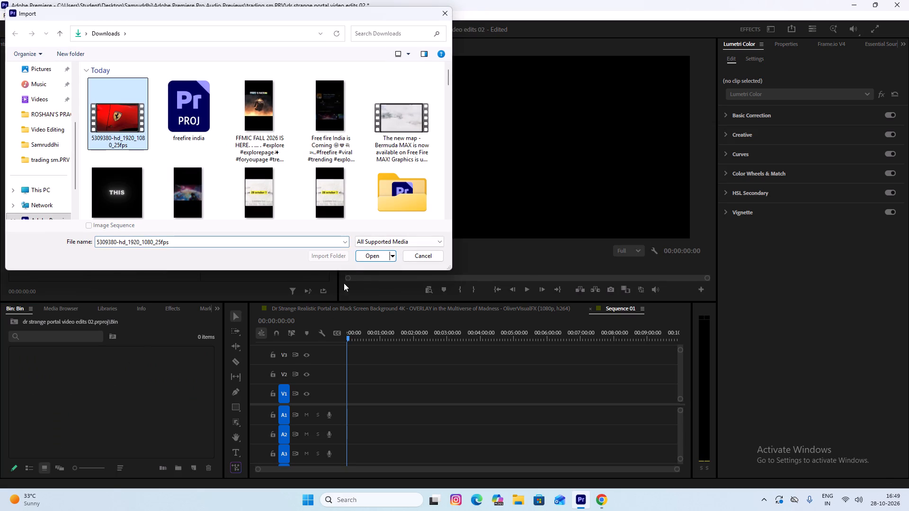
click(370, 253)
click(151, 395)
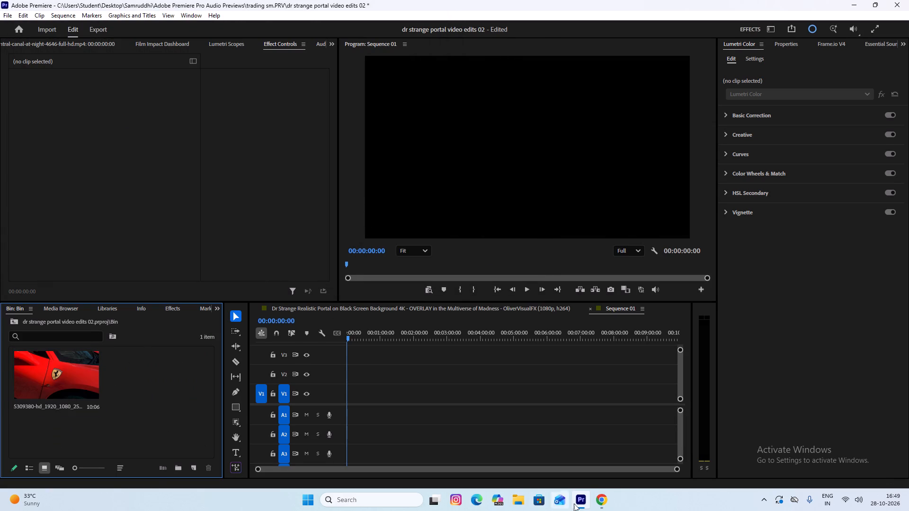
Switch back to Chrome, dismiss the donation pop-up, and open the related video showing a red Ferrari's front grille.
click(604, 502)
click(584, 88)
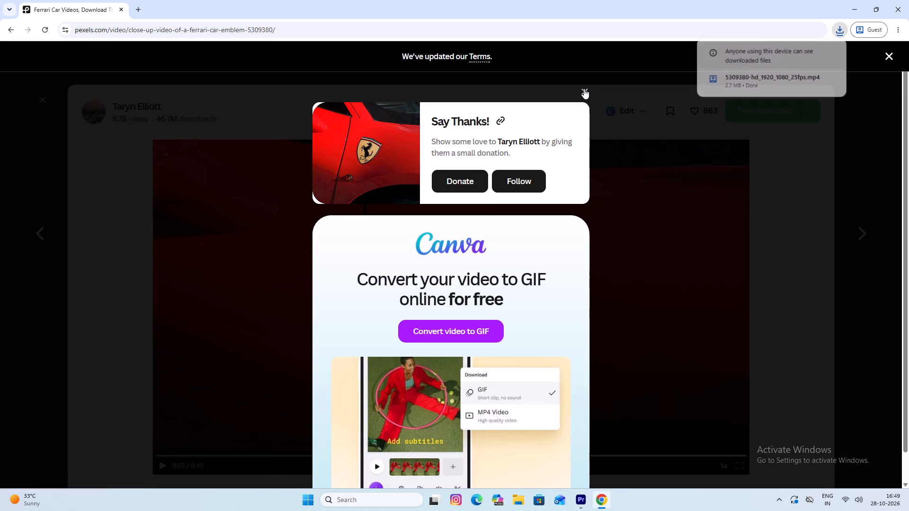
scroll(476, 191, down, 6)
scroll(430, 261, down, 9)
scroll(426, 267, up, 1)
scroll(426, 267, down, 2)
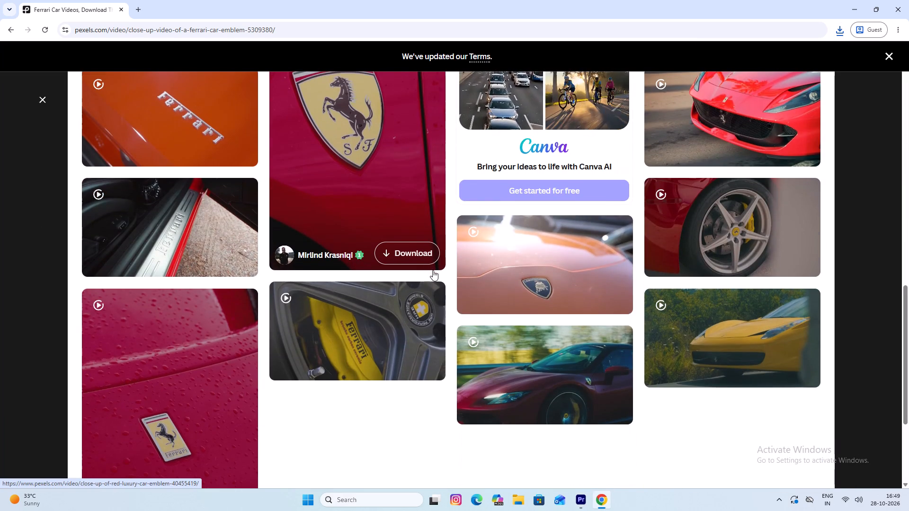
scroll(428, 273, down, 1)
scroll(428, 273, up, 2)
scroll(741, 156, up, 2)
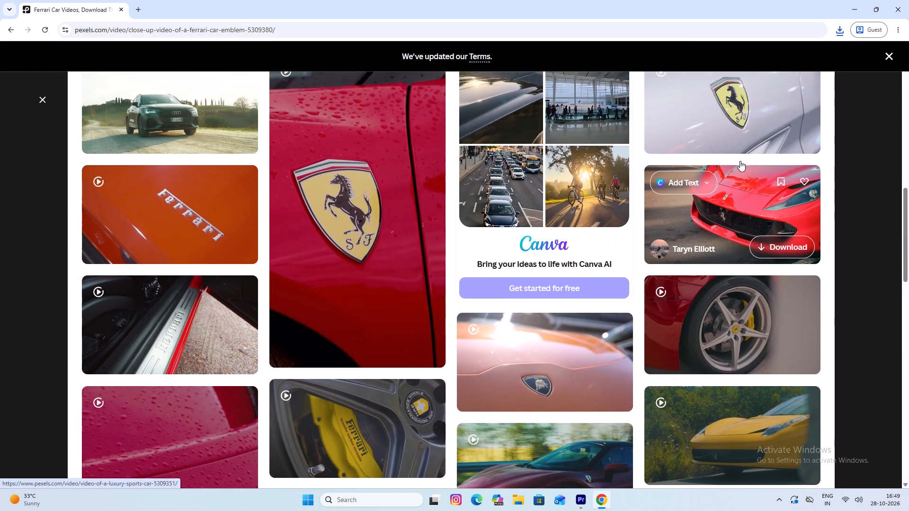
click(729, 254)
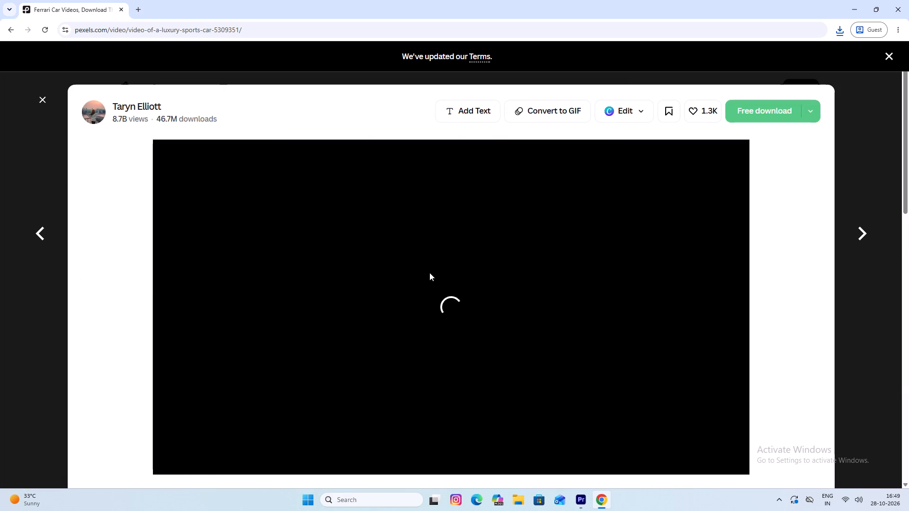
Download the red Ferrari front grille video in Full HD 1920x1080, save it, and dismiss the donation pop-up.
click(806, 117)
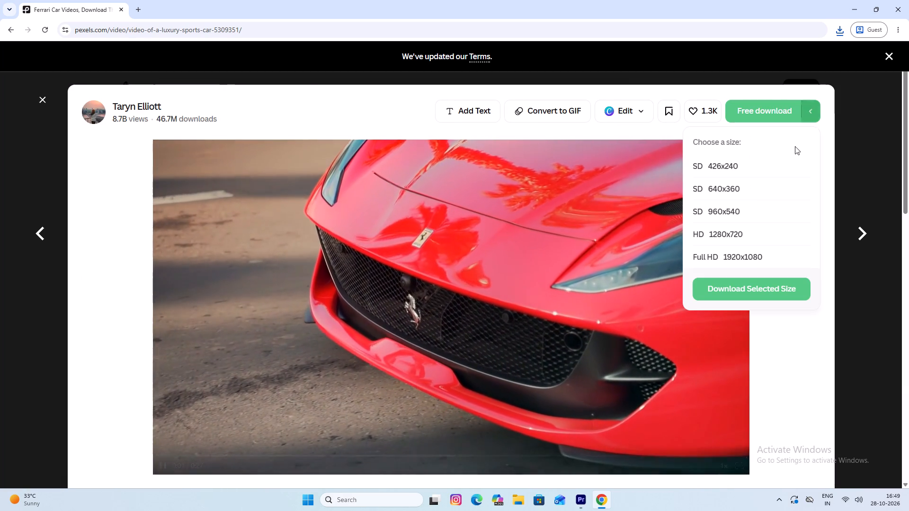
click(752, 256)
click(752, 283)
scroll(555, 282, down, 7)
scroll(555, 282, up, 2)
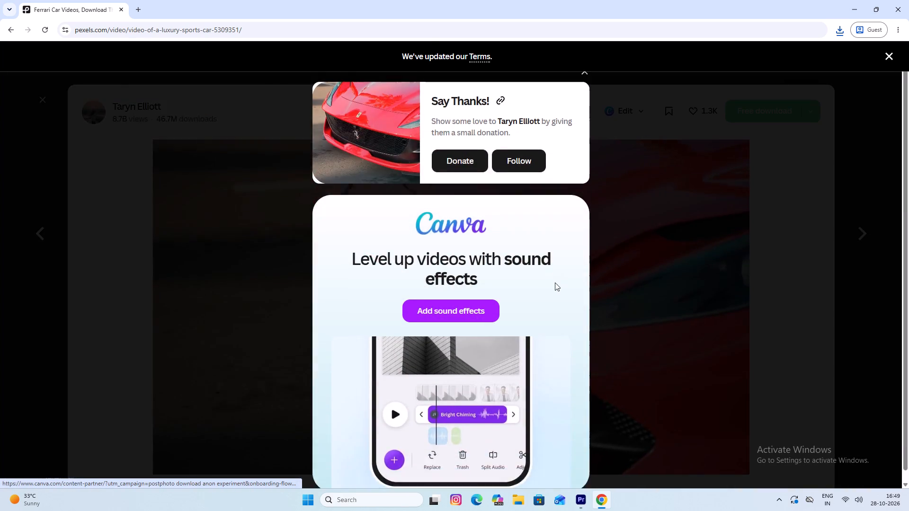
scroll(554, 282, down, 6)
click(374, 239)
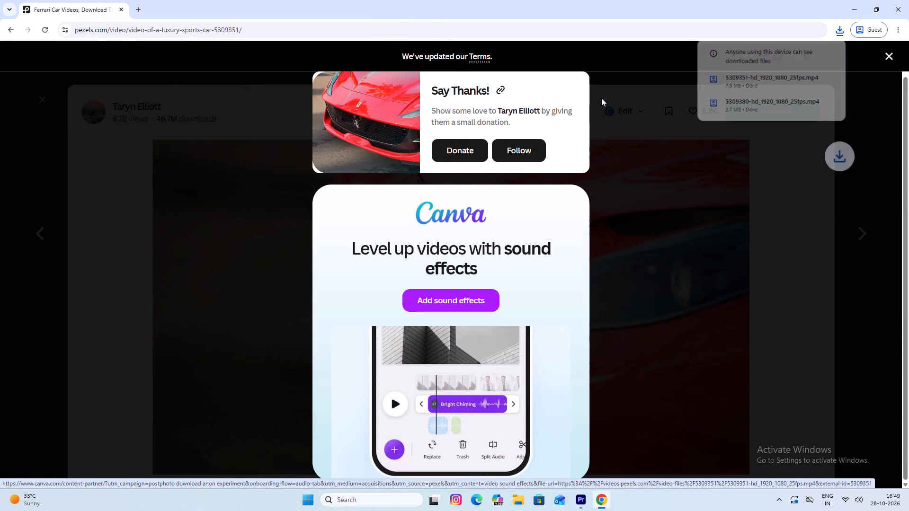
click(656, 138)
Open the related video showing a red Ferrari's wheel with a yellow brake caliper.
scroll(631, 216, down, 9)
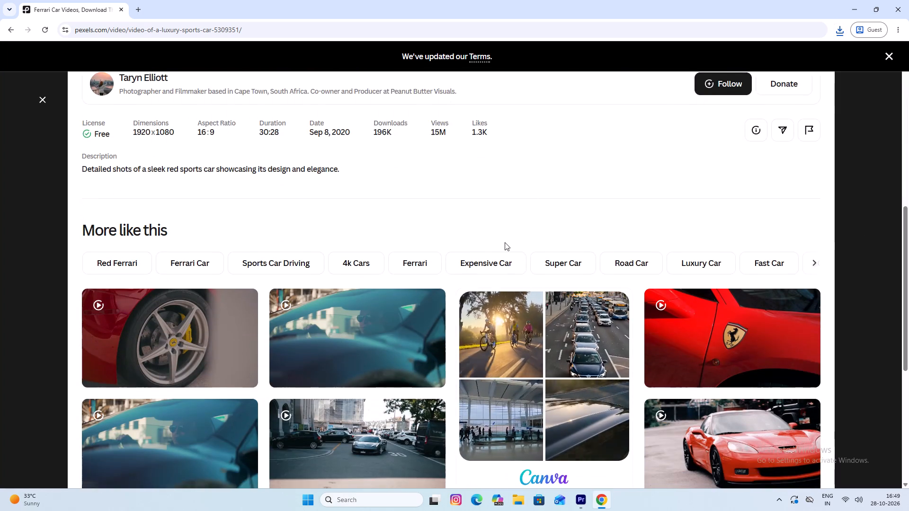
scroll(505, 242, down, 4)
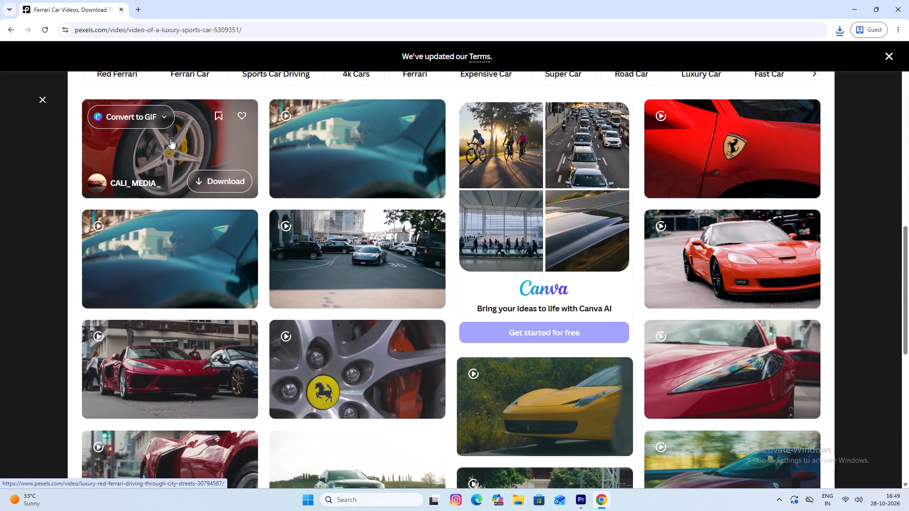
click(170, 139)
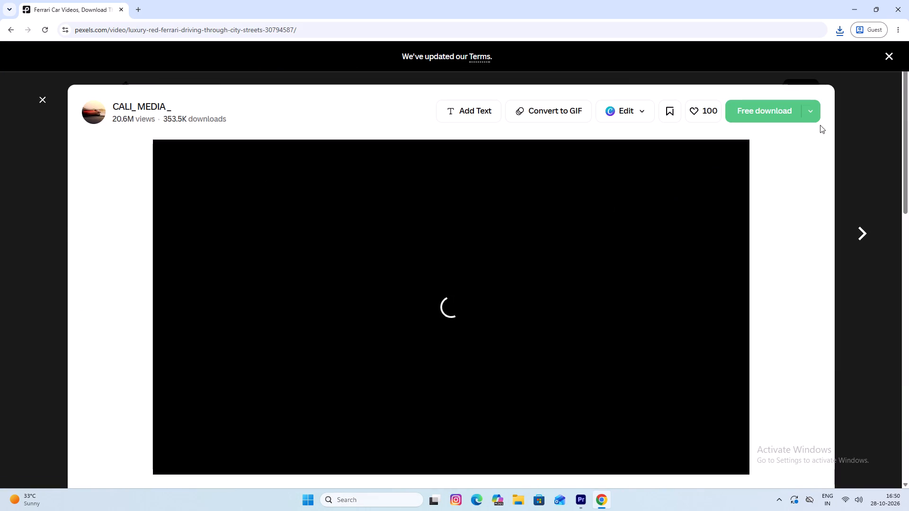
Look through the related videos and open the close-up of the silver wheel rim with the yellow Ferrari emblem.
scroll(709, 263, down, 4)
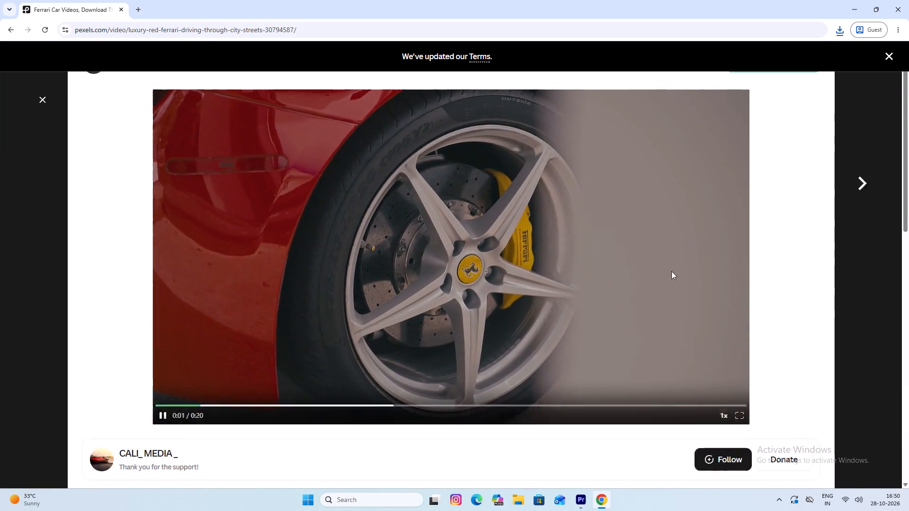
scroll(582, 274, down, 7)
scroll(563, 279, up, 1)
scroll(544, 281, down, 3)
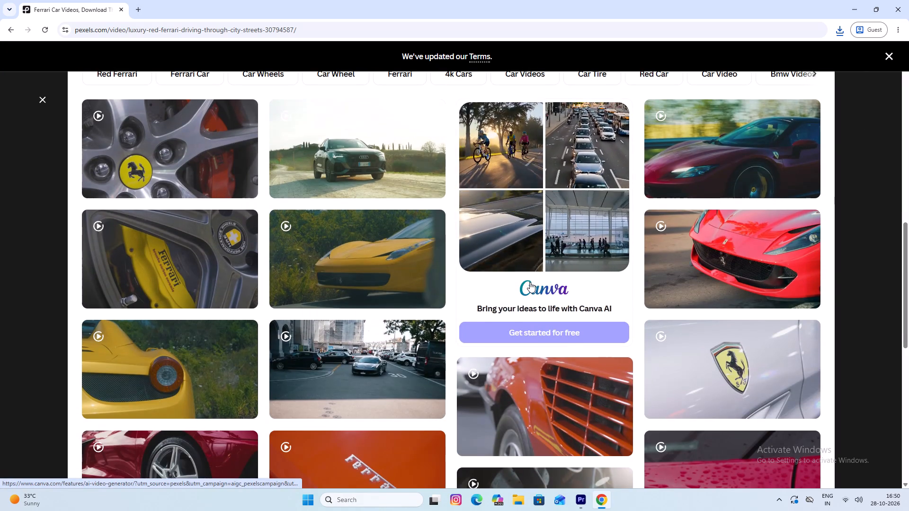
scroll(527, 281, down, 3)
scroll(511, 280, up, 1)
scroll(189, 249, up, 1)
scroll(189, 249, down, 3)
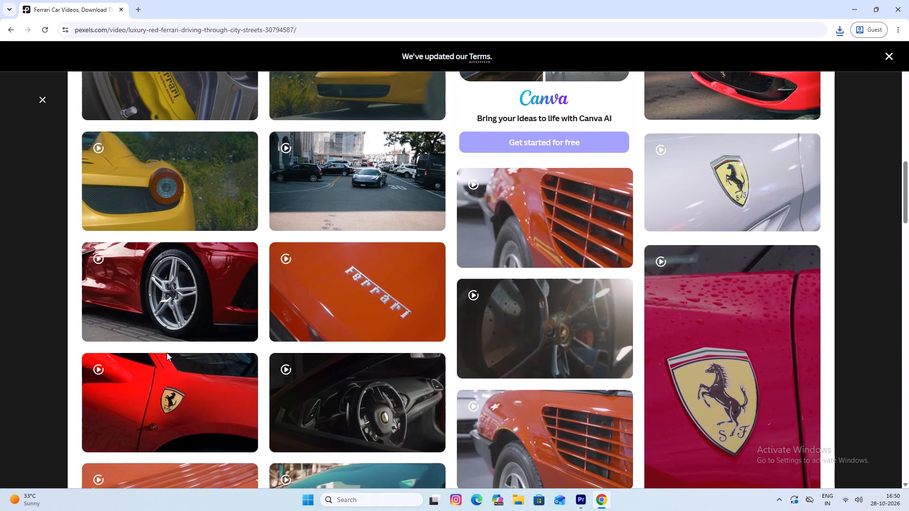
scroll(167, 352, down, 2)
scroll(167, 352, up, 9)
scroll(164, 347, down, 1)
scroll(164, 347, up, 1)
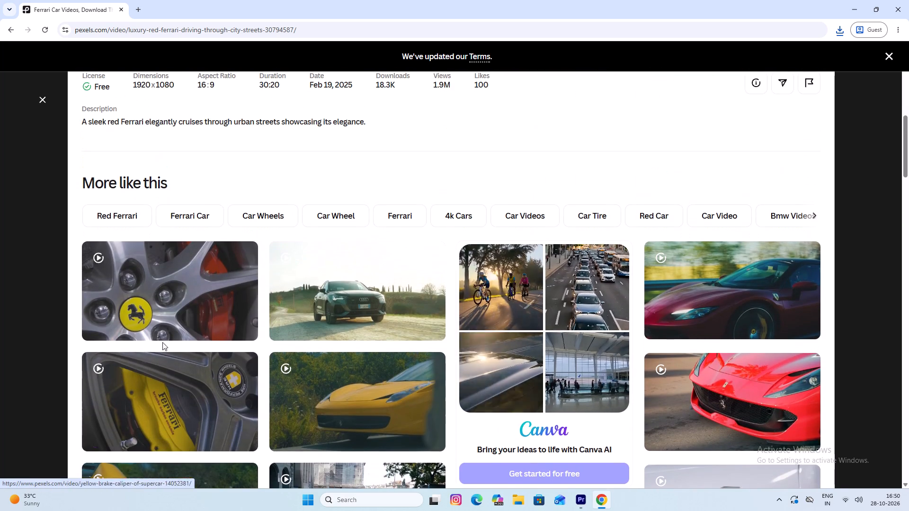
click(160, 301)
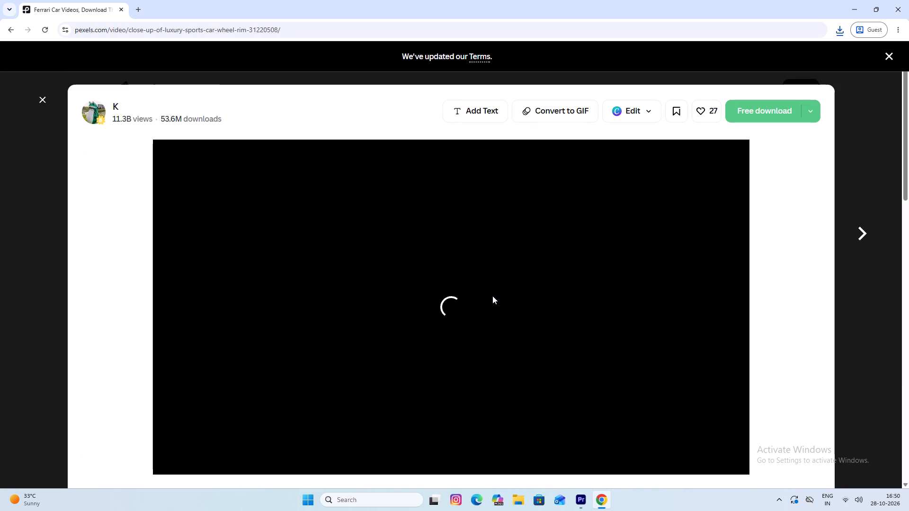
Look through the related videos below the Ferrari wheel rim close-up for further usable clips.
scroll(492, 296, down, 2)
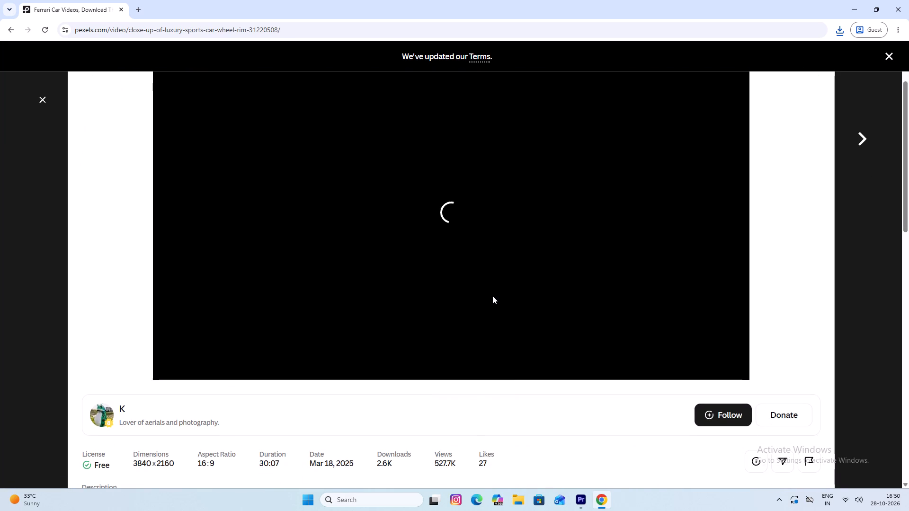
scroll(492, 296, down, 1)
scroll(492, 296, up, 2)
scroll(492, 296, down, 7)
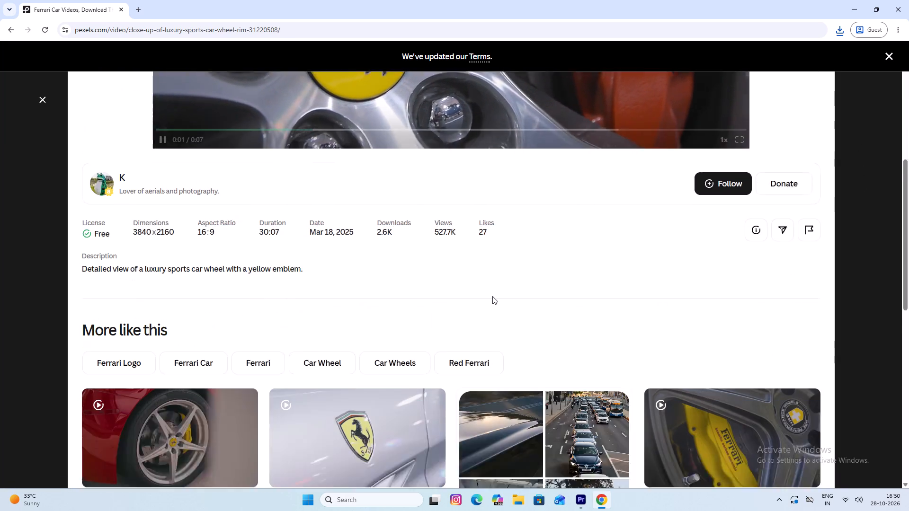
scroll(492, 296, down, 5)
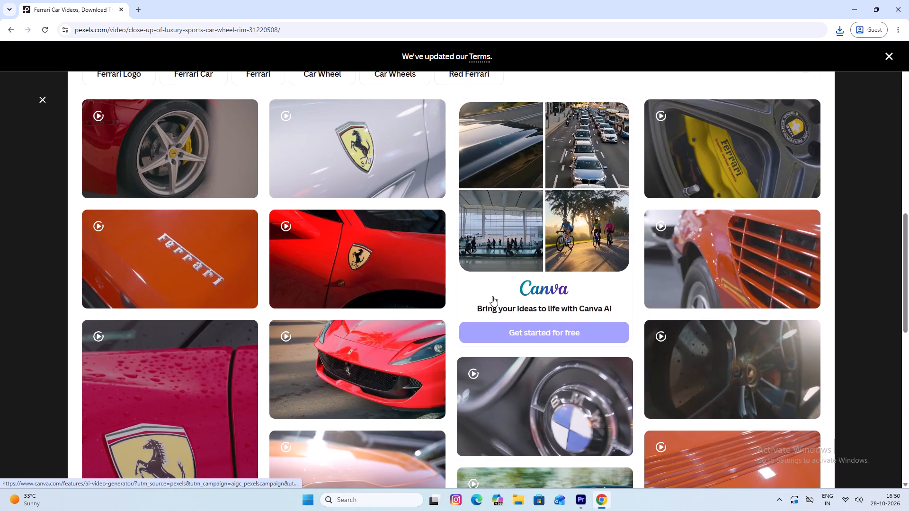
scroll(492, 296, down, 3)
scroll(492, 296, up, 7)
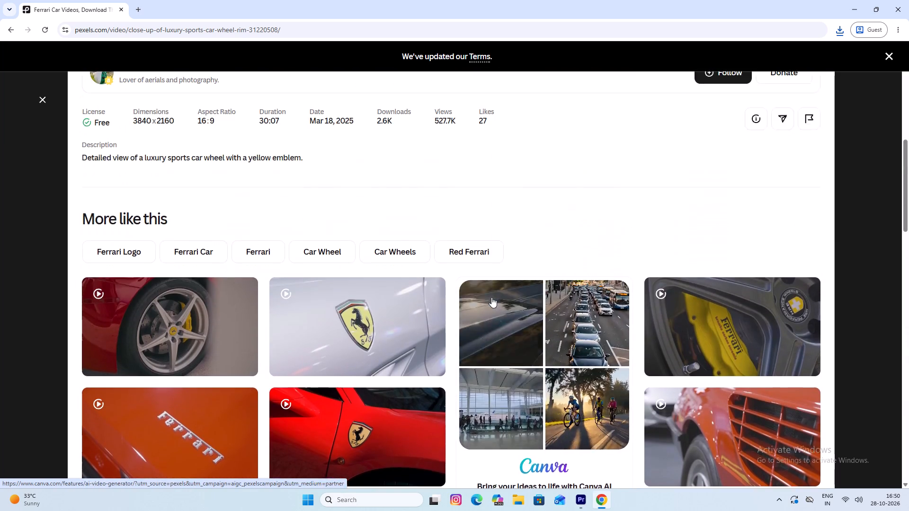
Download the Ferrari wheel rim close-up at 3840x2160, save it to the Downloads folder, and dismiss the donation pop-up.
scroll(493, 298, up, 4)
scroll(651, 242, up, 5)
click(806, 115)
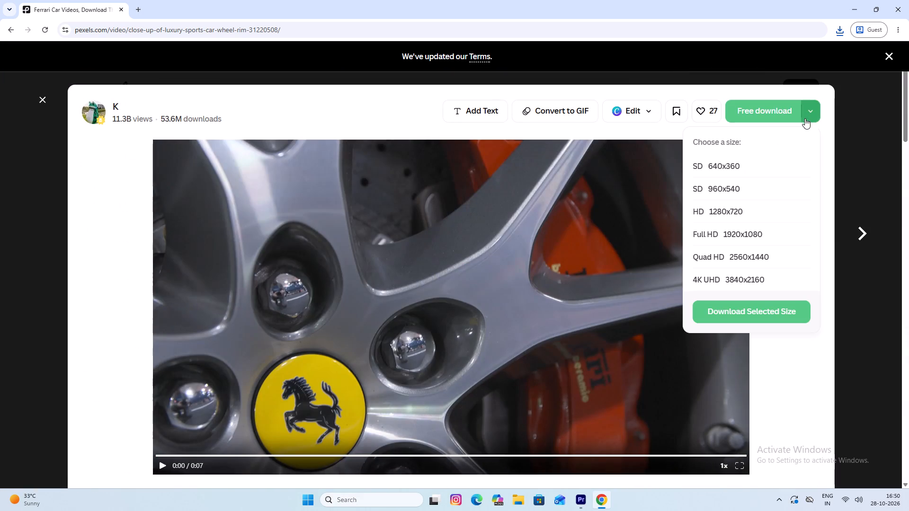
key(space)
key(space)
key(space)
key(space)
key(space)
key(space)
key(space)
key(space)
key(space)
key(space)
key(space)
key(space)
key(space)
key(space)
key(space)
key(space)
key(space)
key(space)
key(space)
key(space)
click(746, 237)
click(760, 302)
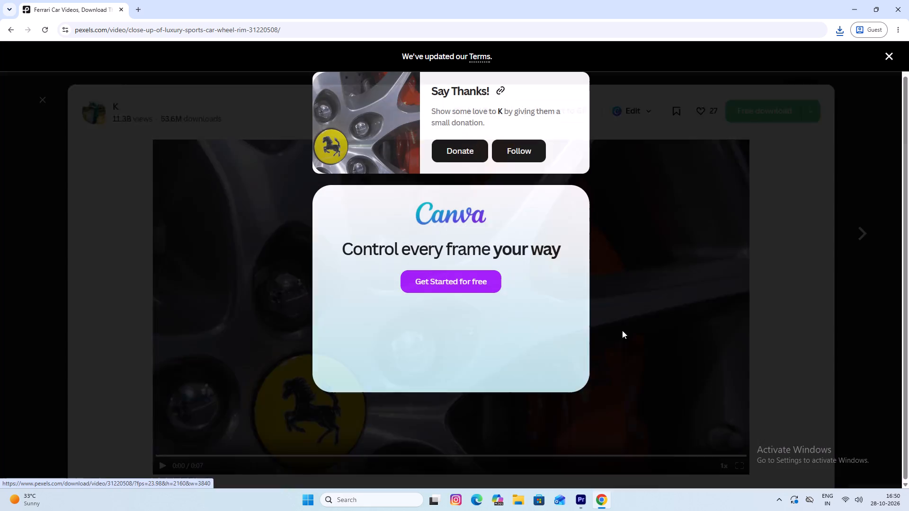
scroll(502, 330, down, 8)
key(space)
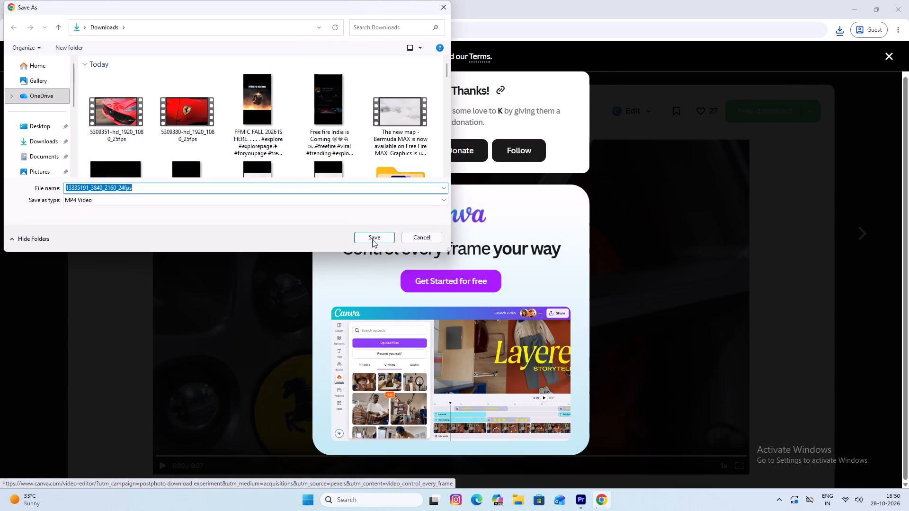
click(372, 239)
click(756, 251)
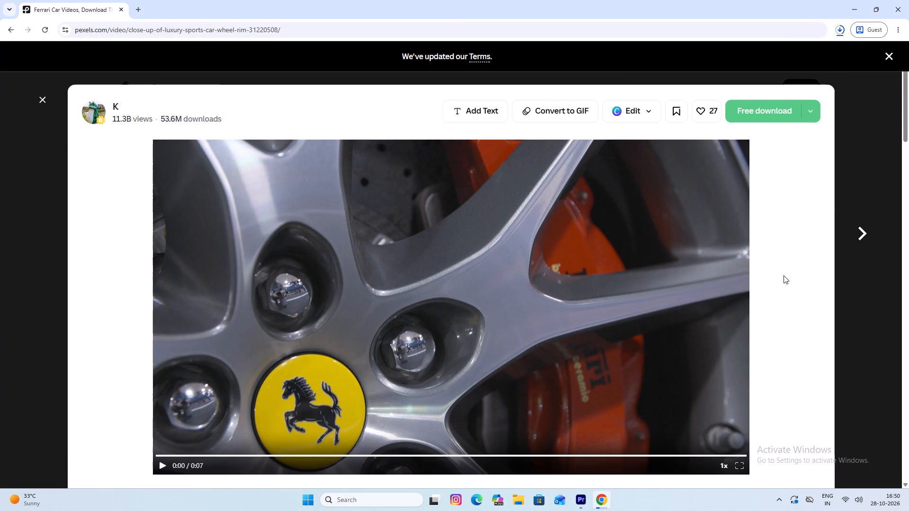
Go back to the red Ferrari wheel video and open the related video of a Ferrari steering wheel.
scroll(673, 356, down, 9)
scroll(532, 360, down, 3)
scroll(428, 327, down, 2)
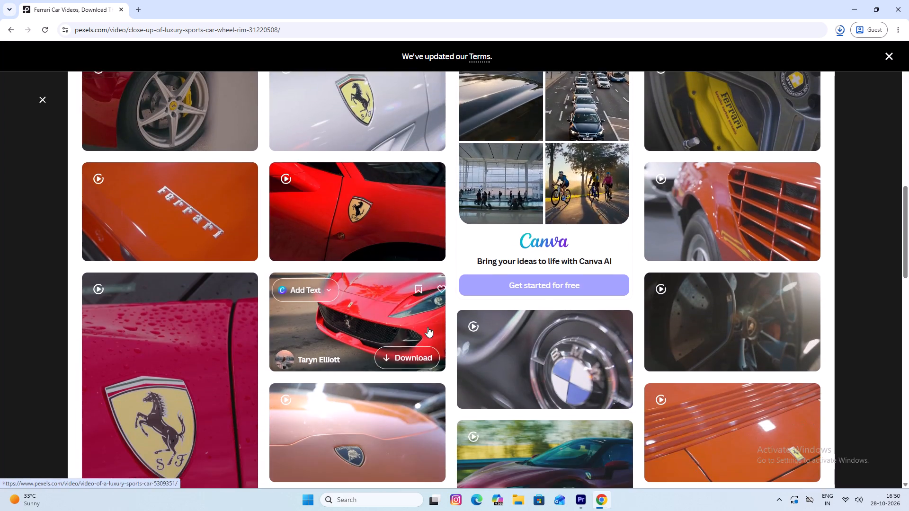
scroll(428, 327, down, 6)
scroll(428, 327, up, 1)
scroll(428, 327, down, 2)
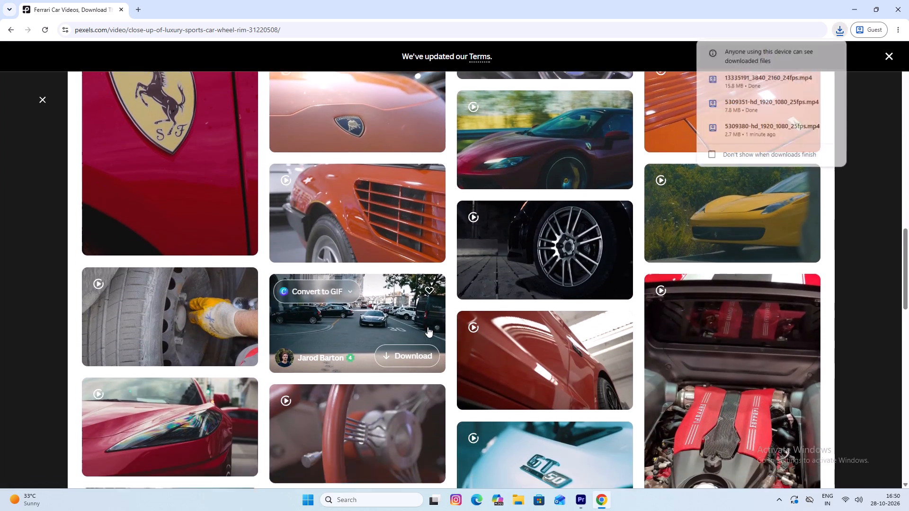
scroll(428, 327, down, 3)
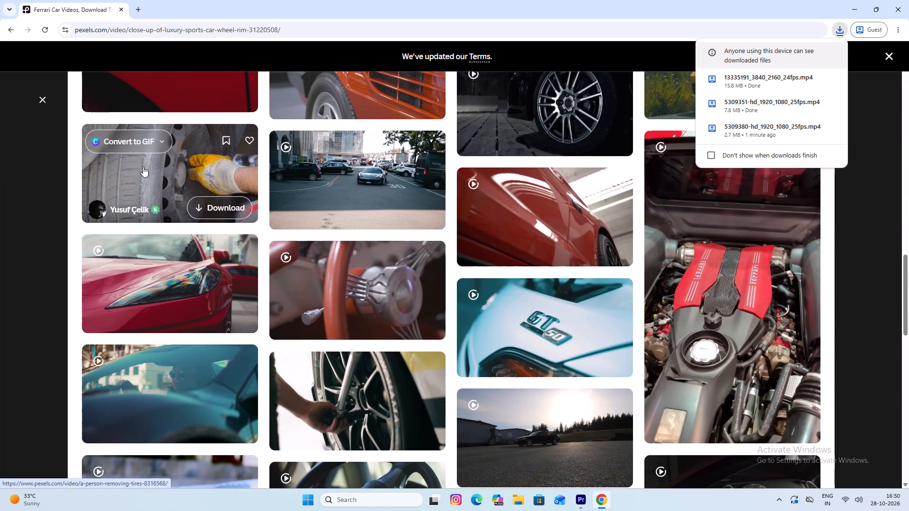
click(11, 32)
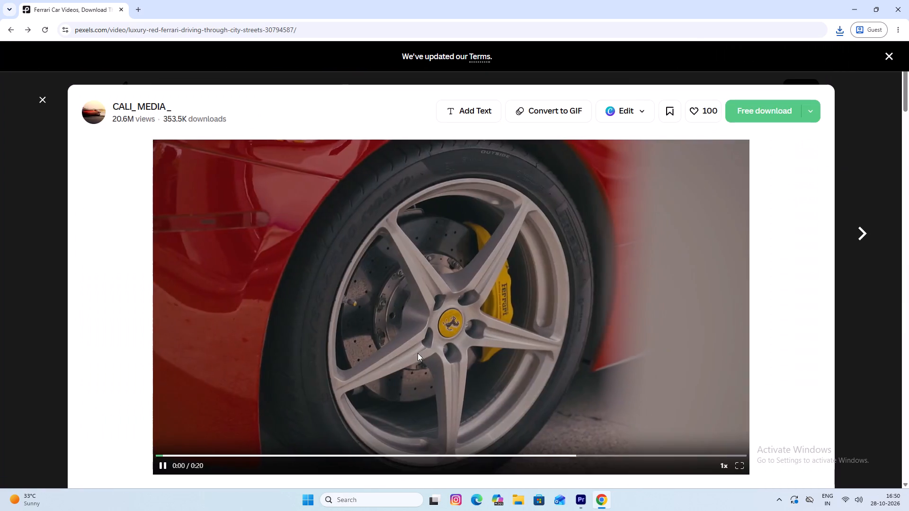
scroll(409, 360, down, 14)
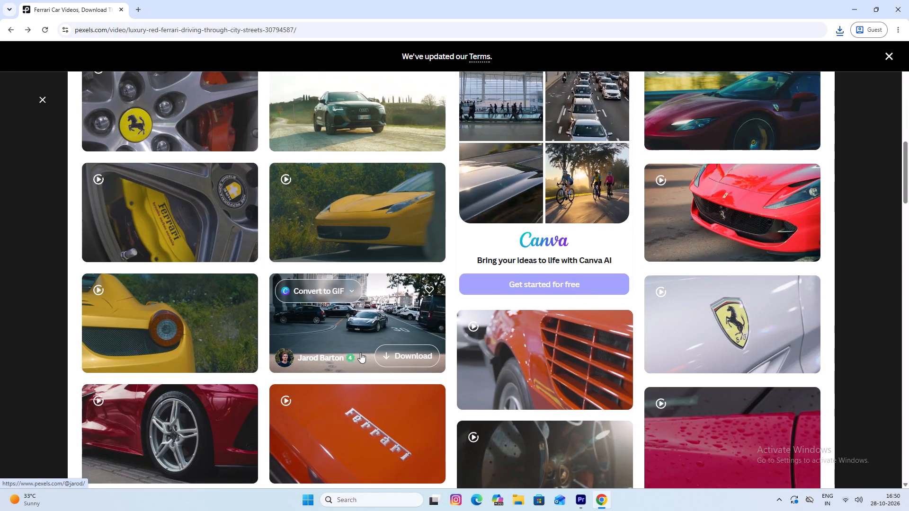
scroll(359, 353, down, 6)
click(340, 263)
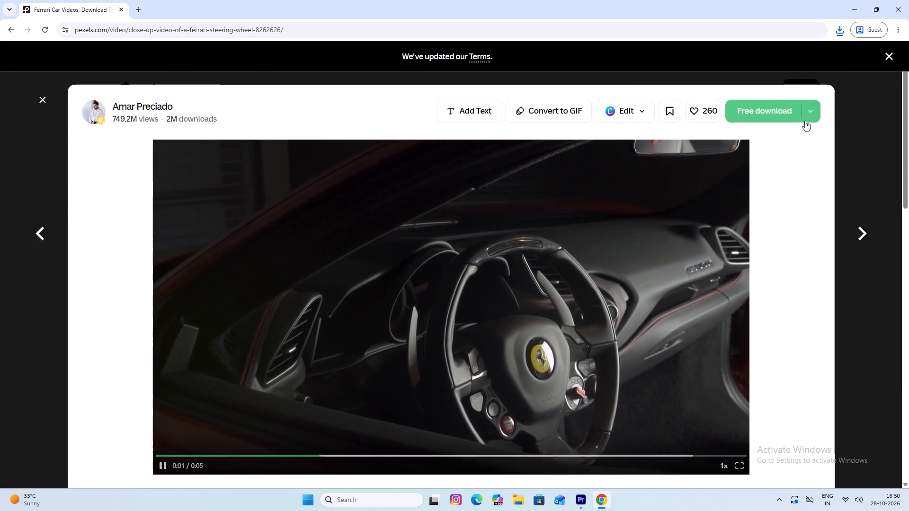
Download the Ferrari steering wheel video in Full HD 1920x1080, save it to the Downloads folder, and dismiss the donation pop-up.
click(809, 113)
click(728, 223)
click(741, 257)
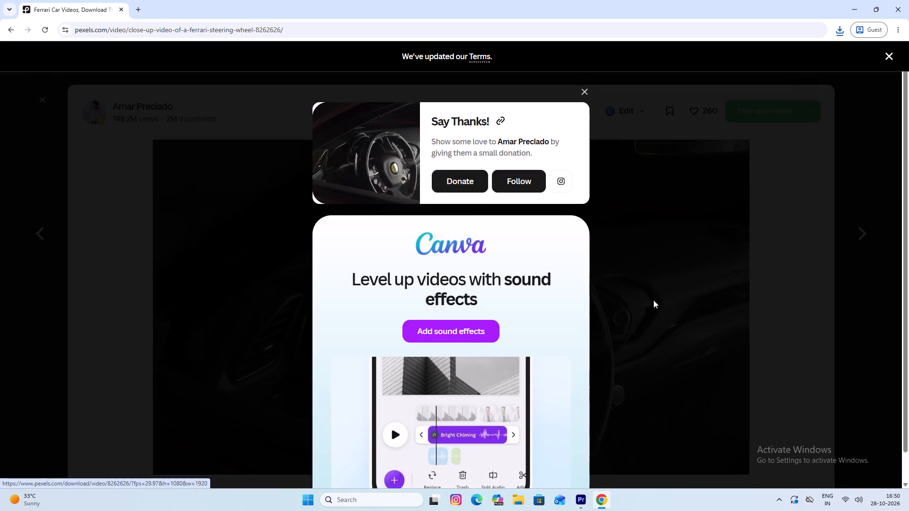
scroll(556, 307, down, 4)
click(361, 247)
click(361, 243)
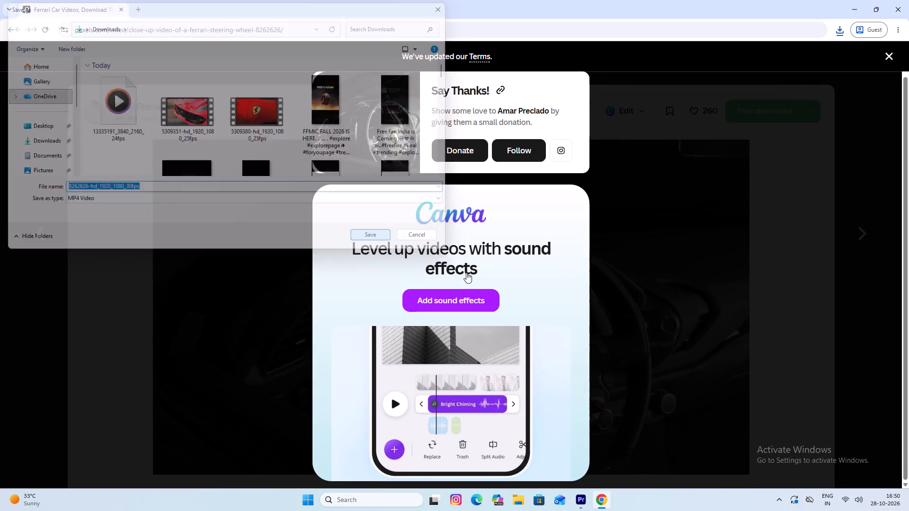
scroll(639, 291, down, 9)
click(637, 290)
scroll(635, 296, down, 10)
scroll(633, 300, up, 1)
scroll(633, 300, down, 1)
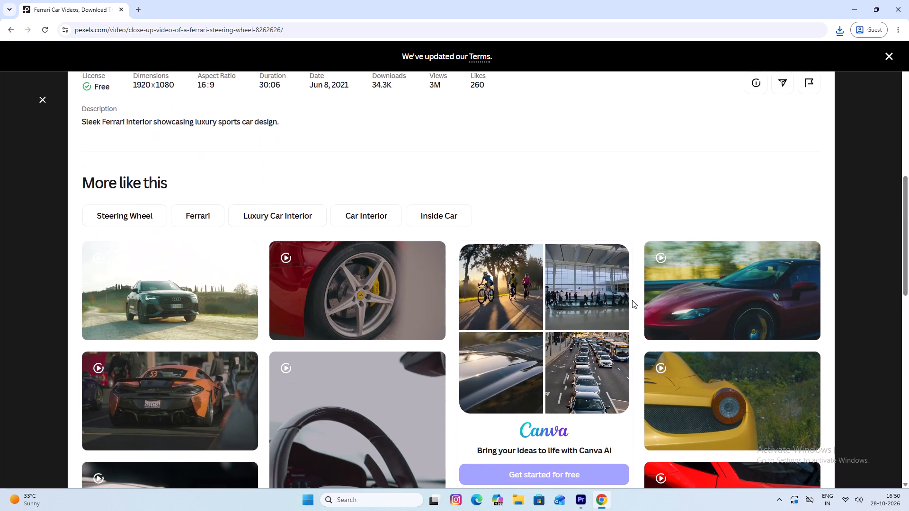
Switch to Premiere Pro and place the 5309380 Ferrari badge clip on track V2 at the very start of Sequence 01.
click(580, 492)
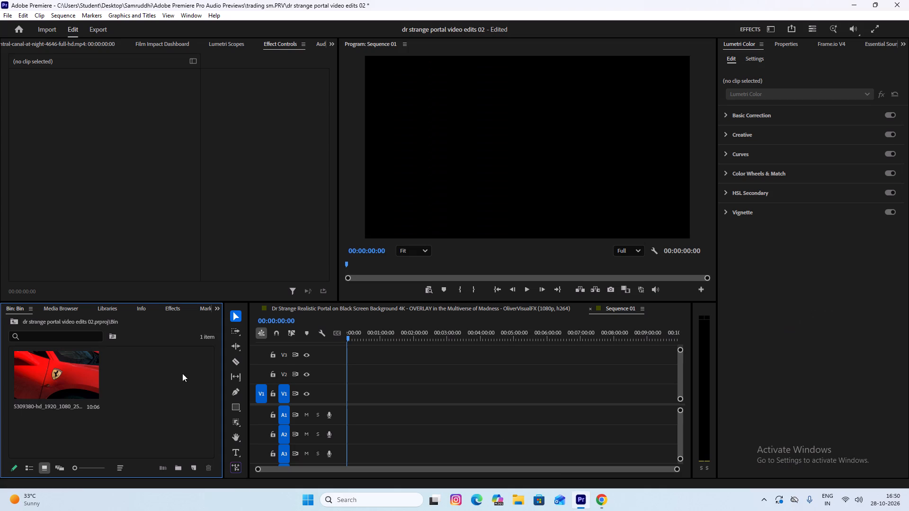
click(150, 407)
drag(65, 382, 355, 365)
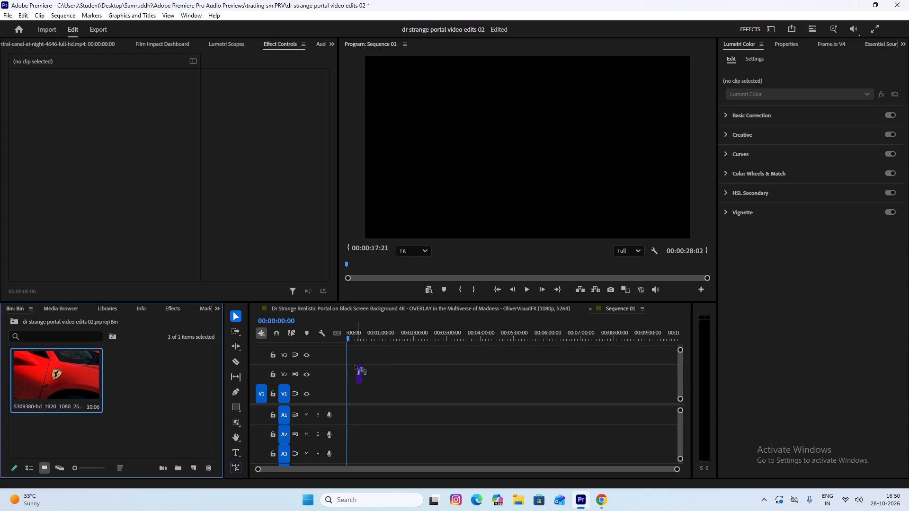
drag(355, 365, 348, 366)
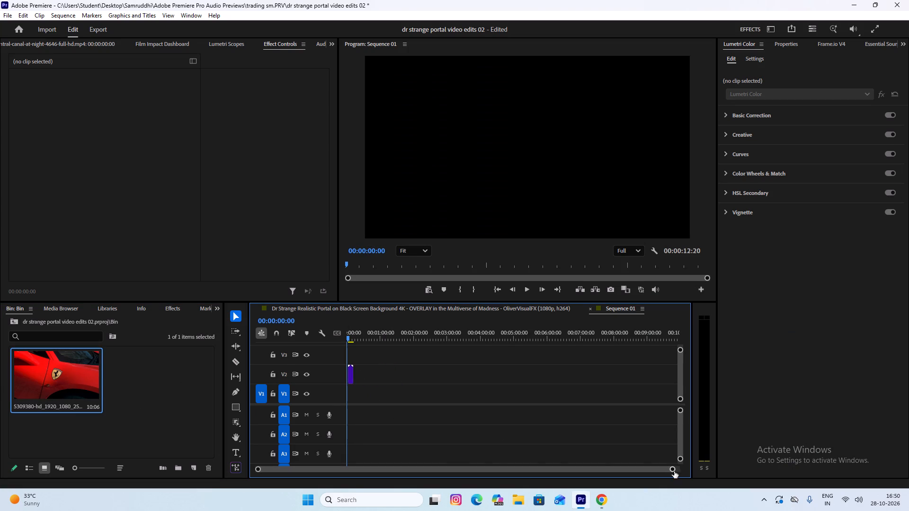
drag(671, 470, 343, 470)
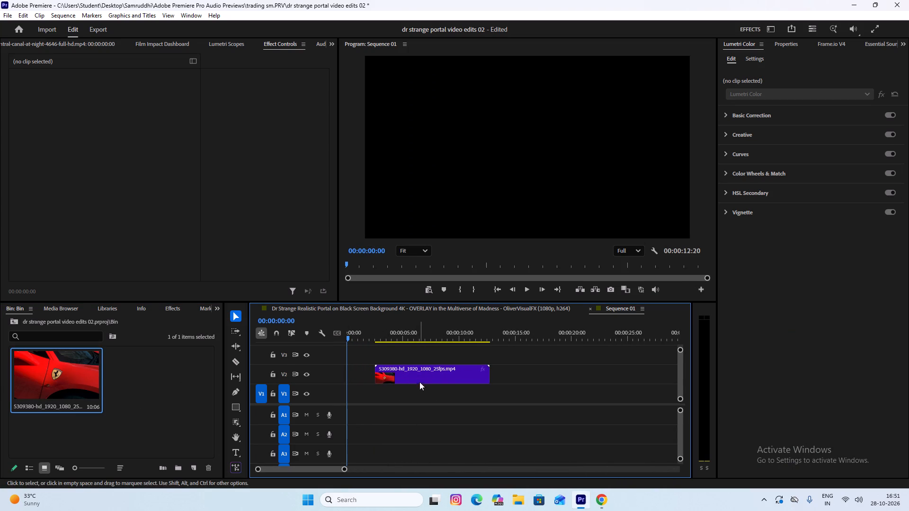
drag(416, 380, 370, 380)
Import the downloaded clips 8262626, 13335191 and 5309351 from the Downloads folder into the bin.
double_click(140, 416)
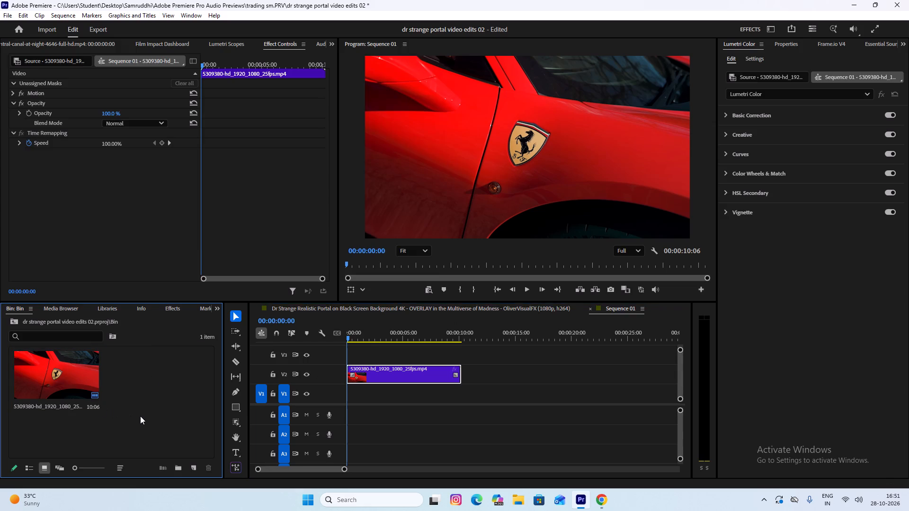
click(136, 131)
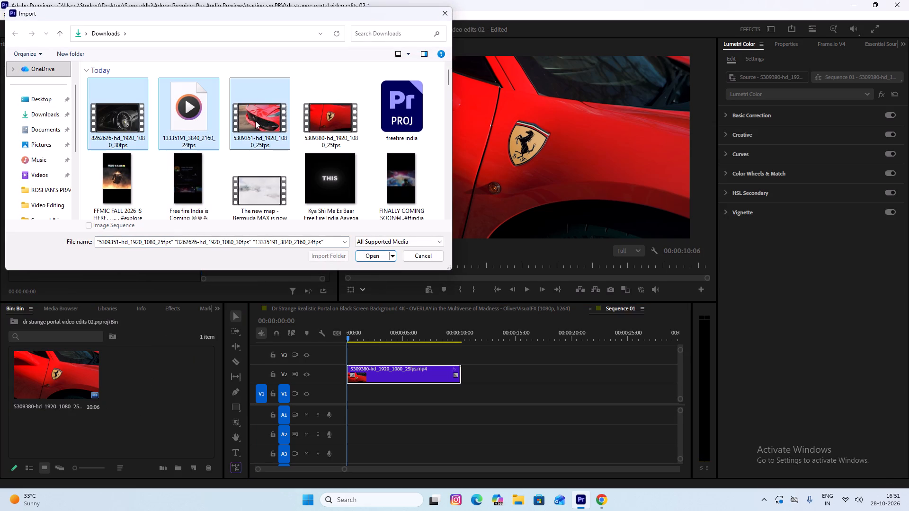
shift+click(255, 121)
click(361, 256)
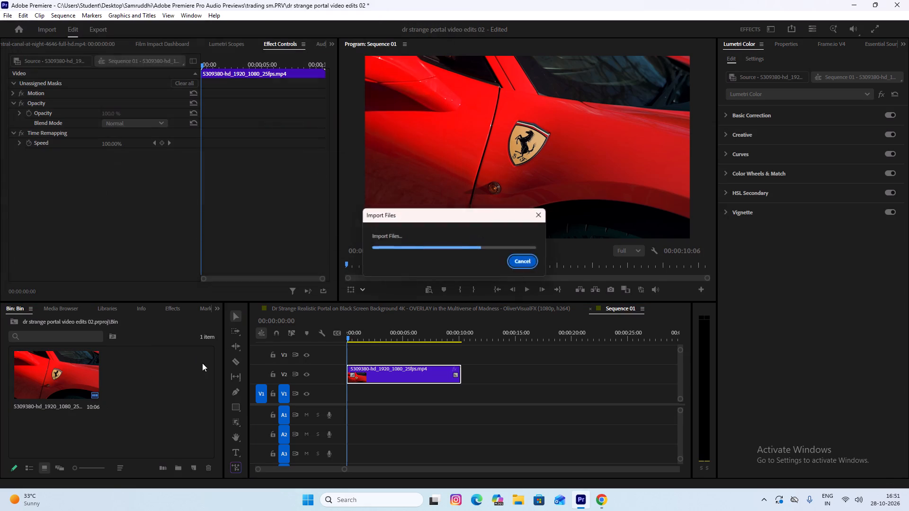
click(155, 427)
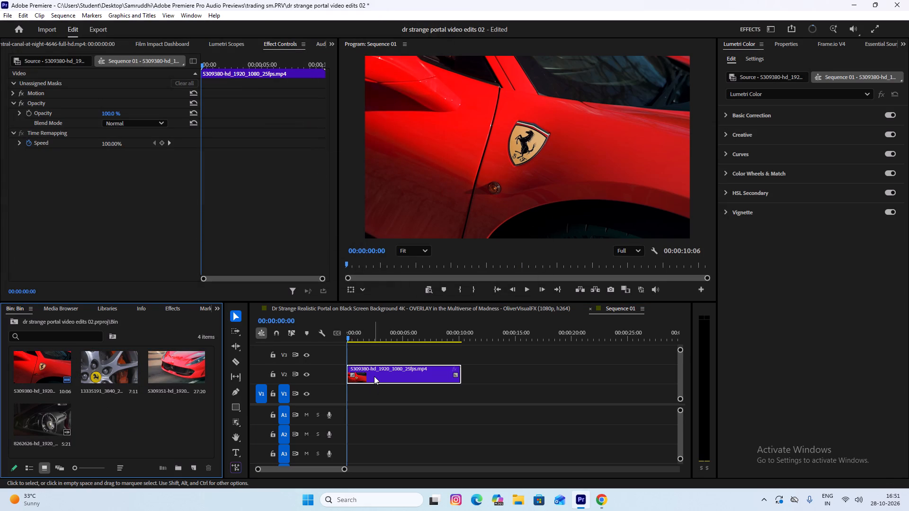
Move the 5309380 clip from V2 to V1 and duplicate it onto V3, both at the start of the sequence.
drag(374, 376, 374, 385)
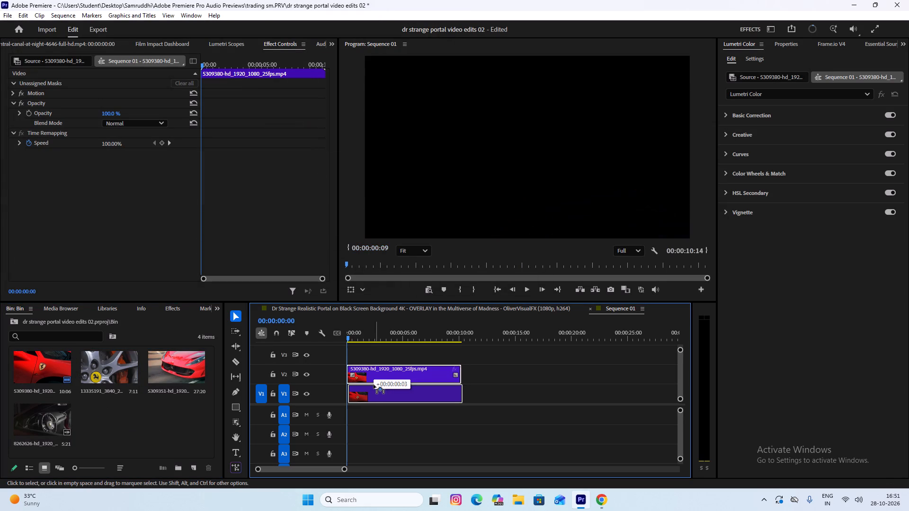
drag(374, 385, 373, 385)
alt+drag(380, 393, 375, 359)
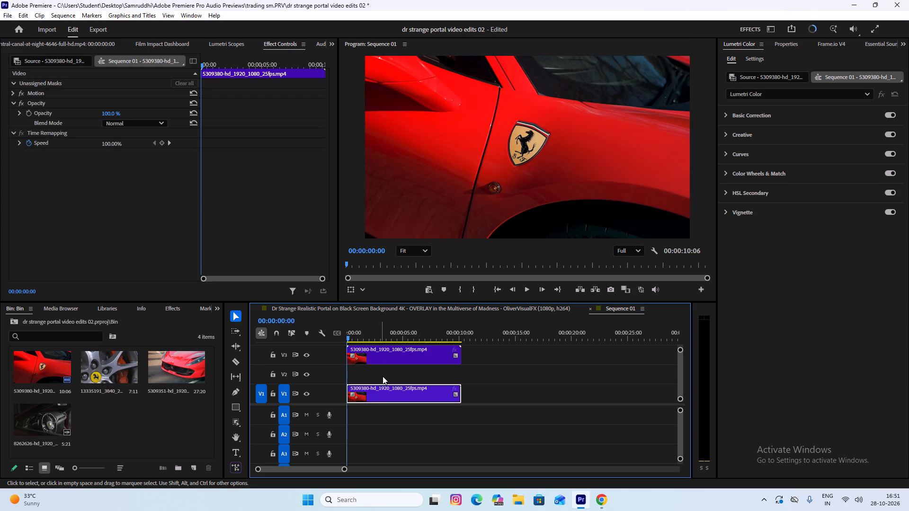
Select the 5309380 clip on V3 and outline the Ferrari badge with a smooth lasso Object Mask at the sequence start.
click(397, 354)
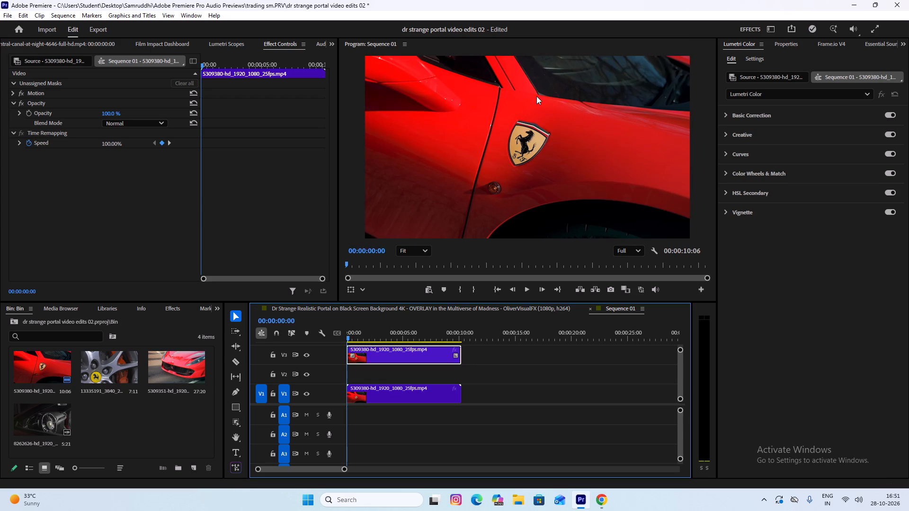
click(410, 356)
drag(235, 423, 275, 424)
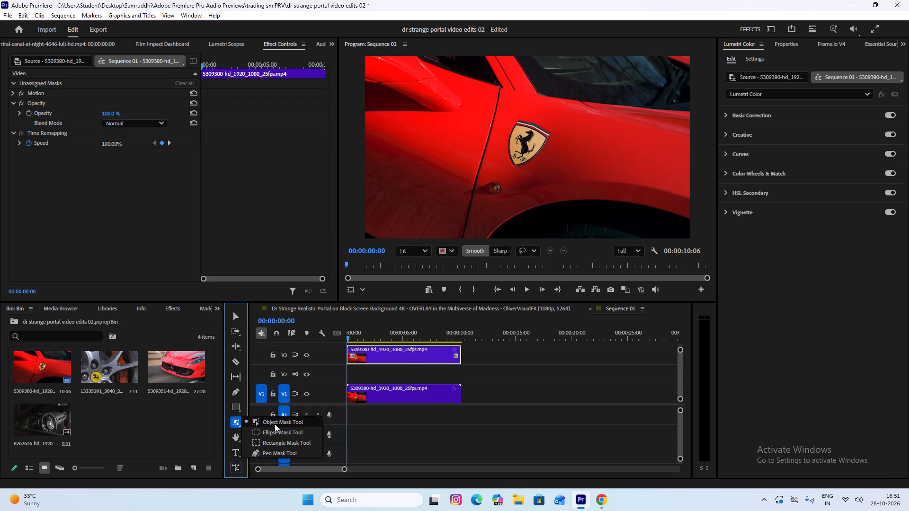
drag(275, 424, 280, 443)
drag(280, 443, 279, 423)
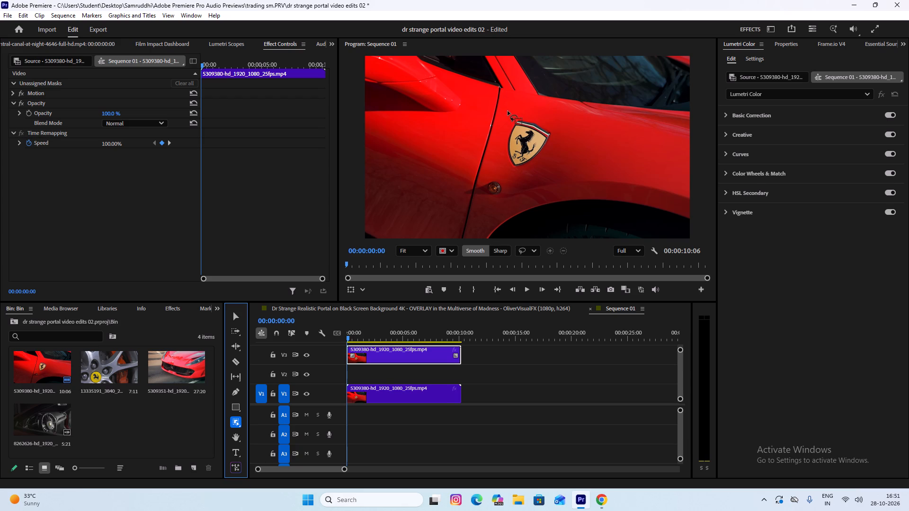
drag(508, 111, 518, 171)
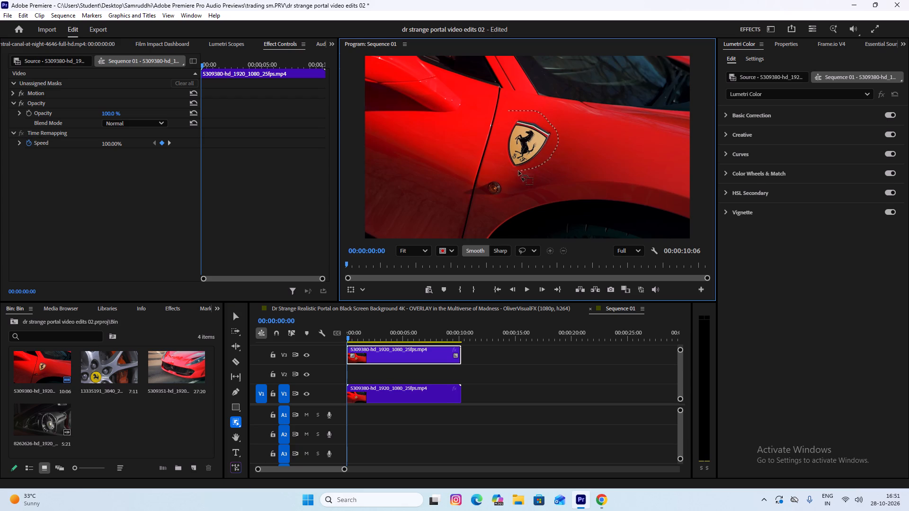
drag(518, 171, 503, 119)
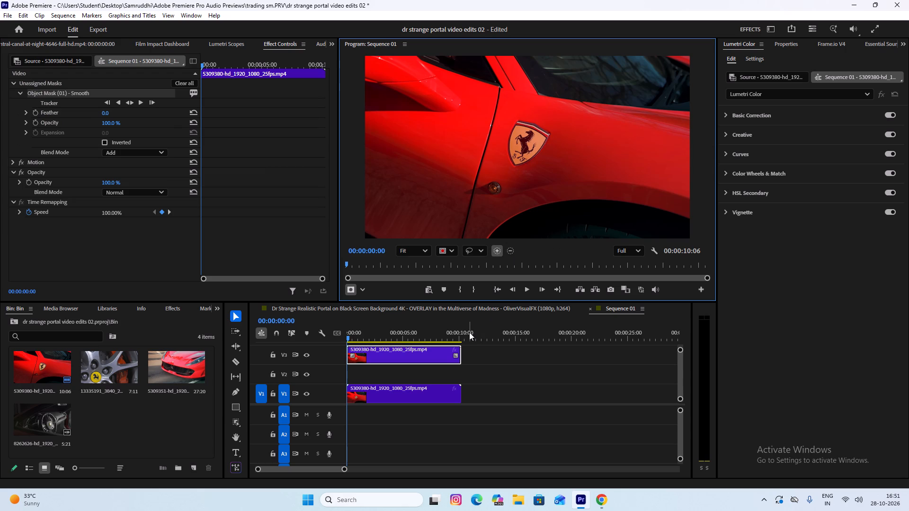
Change the badge mask's overlay colour to green.
click(448, 250)
click(459, 290)
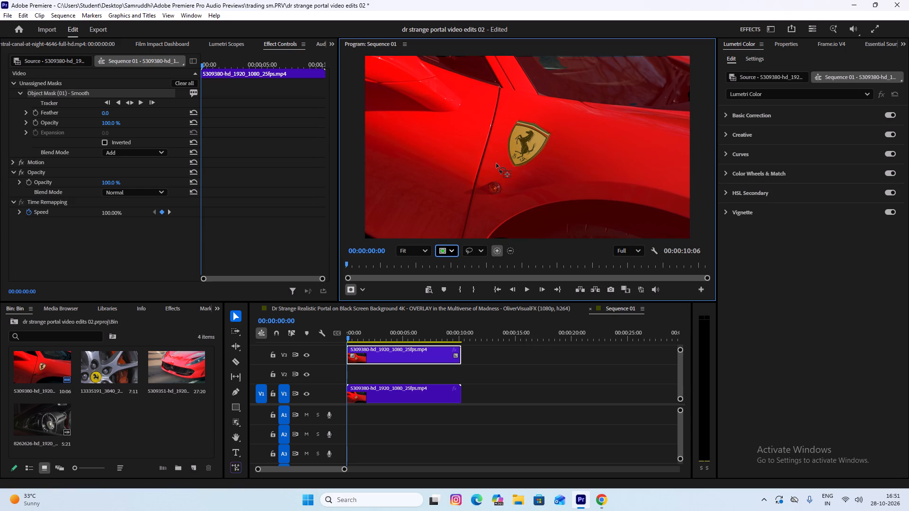
Track the Ferrari badge's object mask both forward and backward through the V3 clip.
click(131, 102)
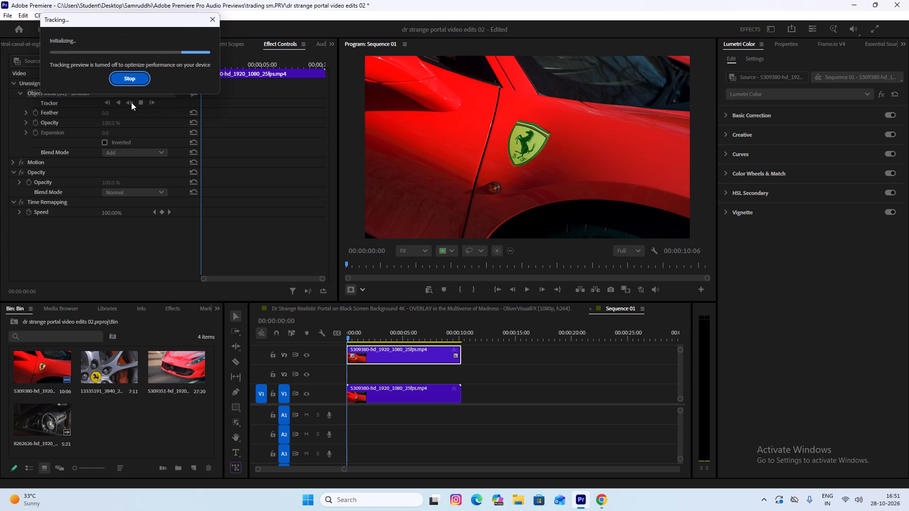
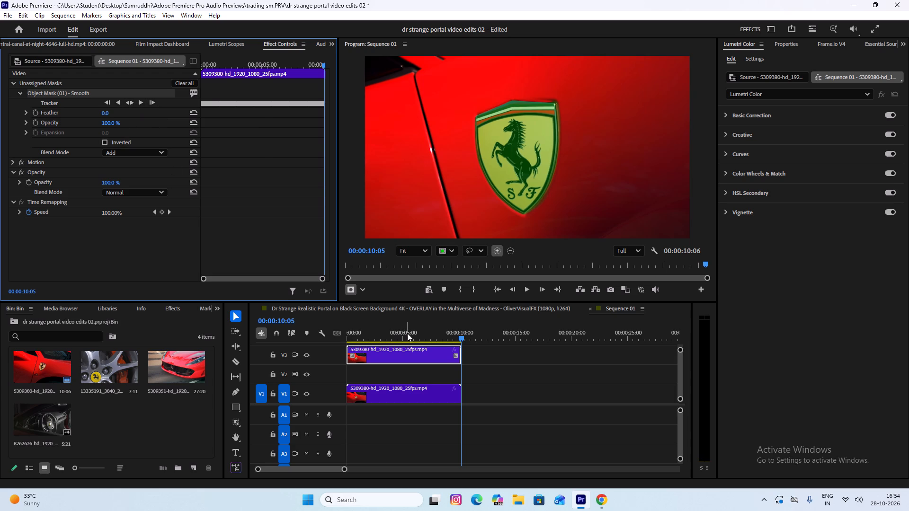
Move the badge's unassigned object mask onto the Opacity effect of the V3 clip.
drag(407, 333, 394, 330)
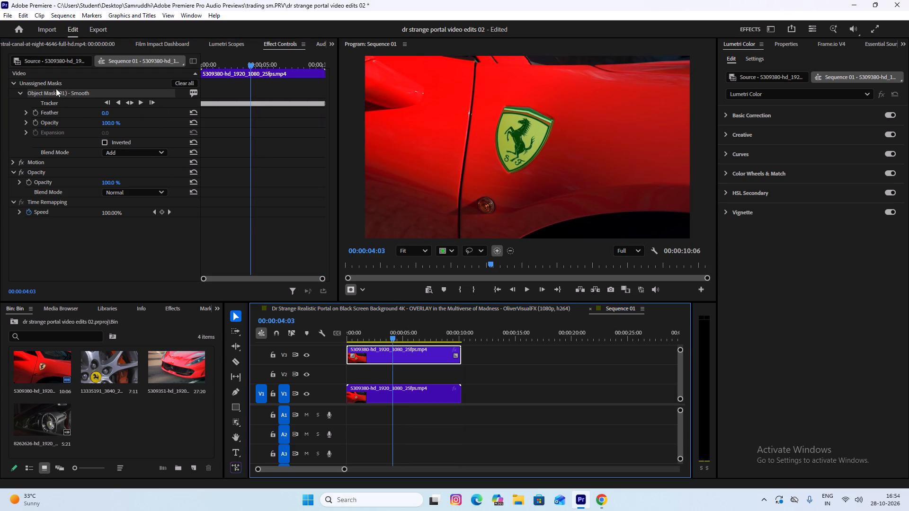
drag(59, 92, 50, 168)
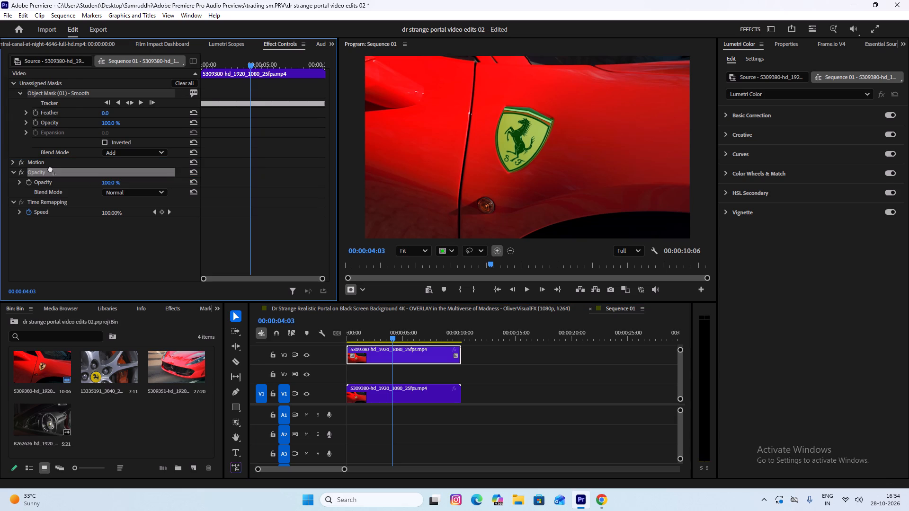
Hide the V1 track and inspect the isolated Ferrari badge cutout at different moments across the V3 clip.
click(305, 395)
drag(386, 331, 418, 332)
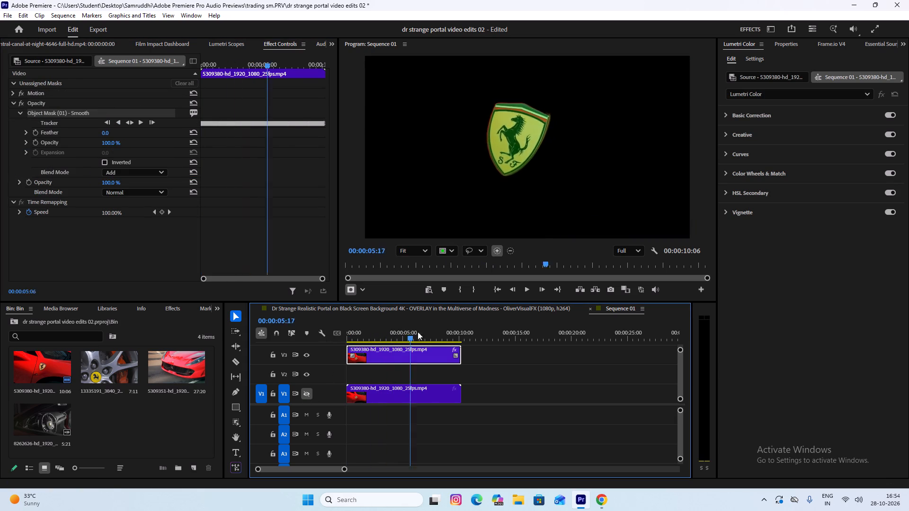
drag(418, 332, 384, 330)
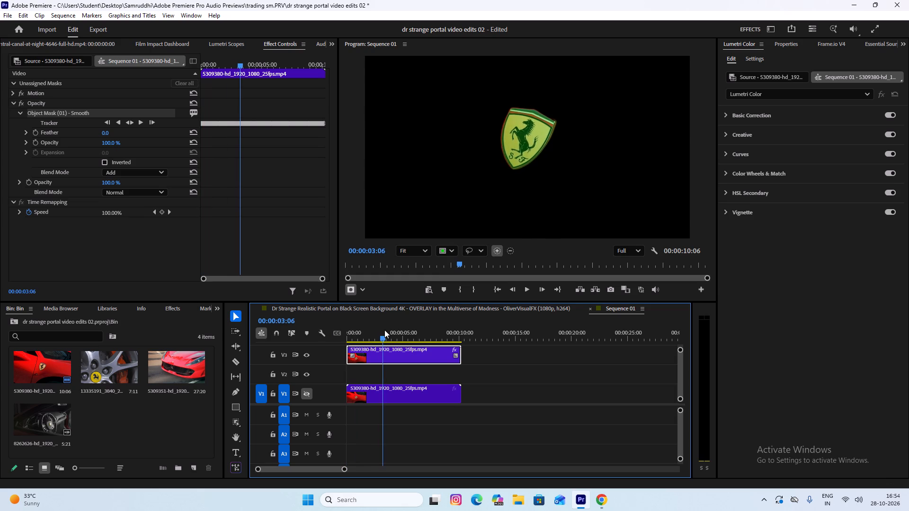
drag(384, 330, 373, 334)
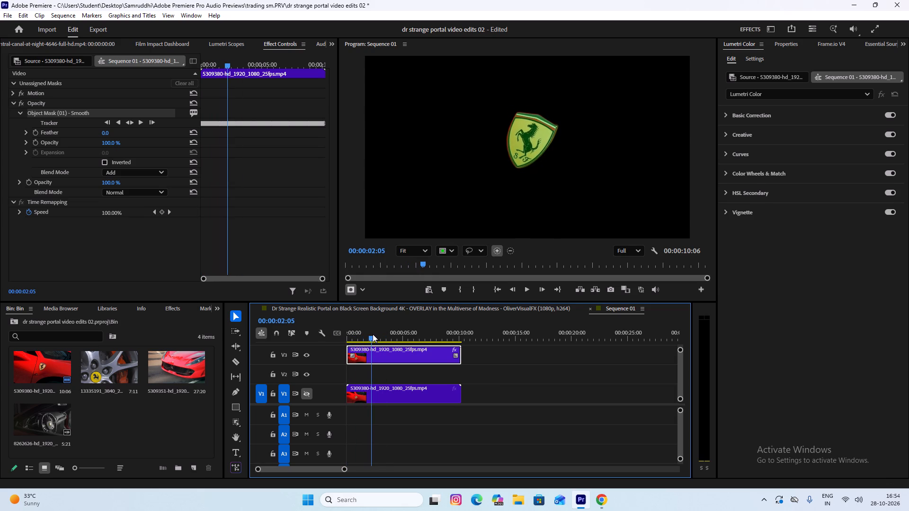
drag(373, 334, 372, 334)
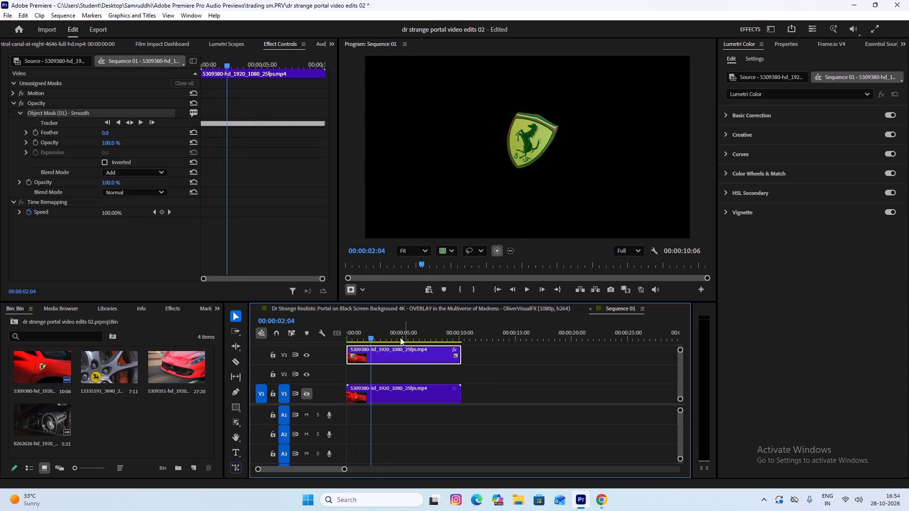
drag(369, 337, 408, 337)
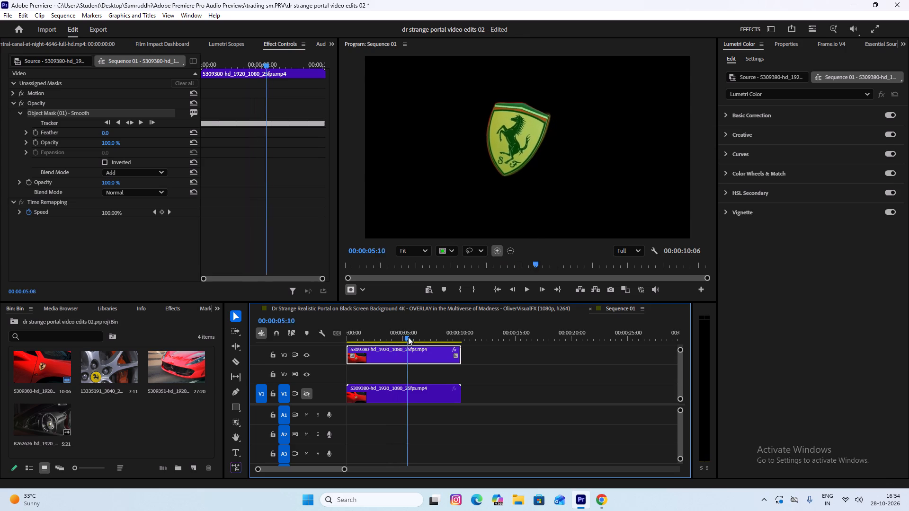
drag(408, 337, 455, 336)
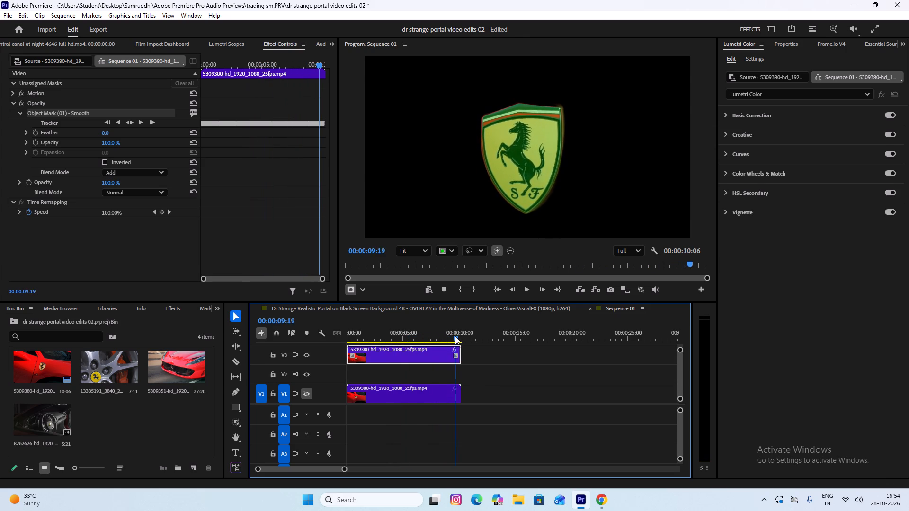
drag(455, 336, 384, 335)
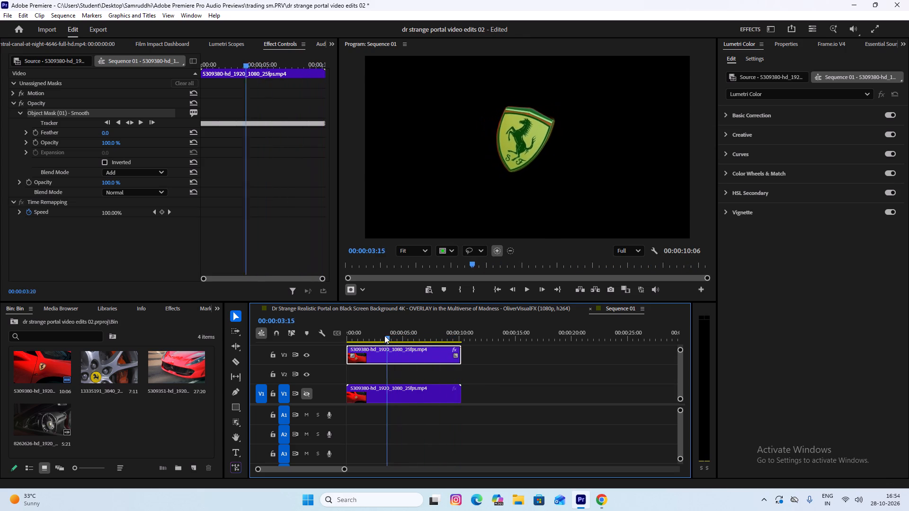
drag(384, 335, 402, 337)
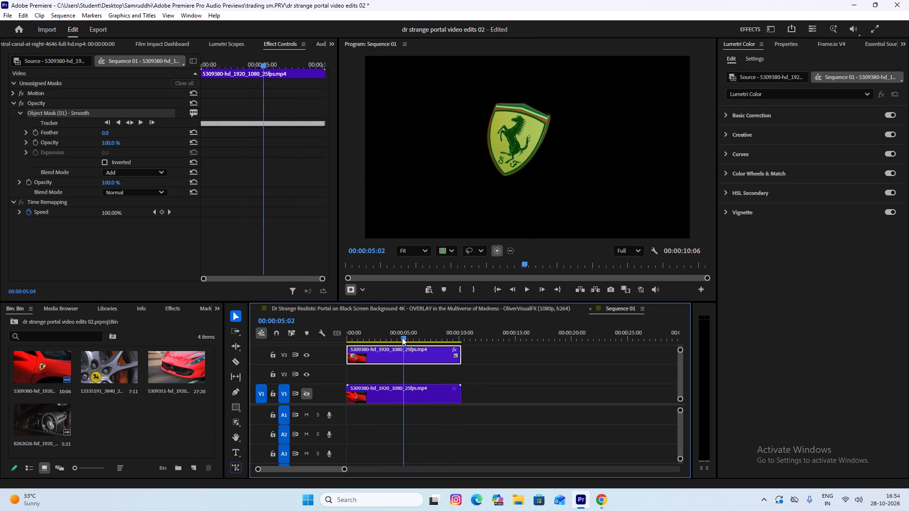
drag(402, 337, 419, 342)
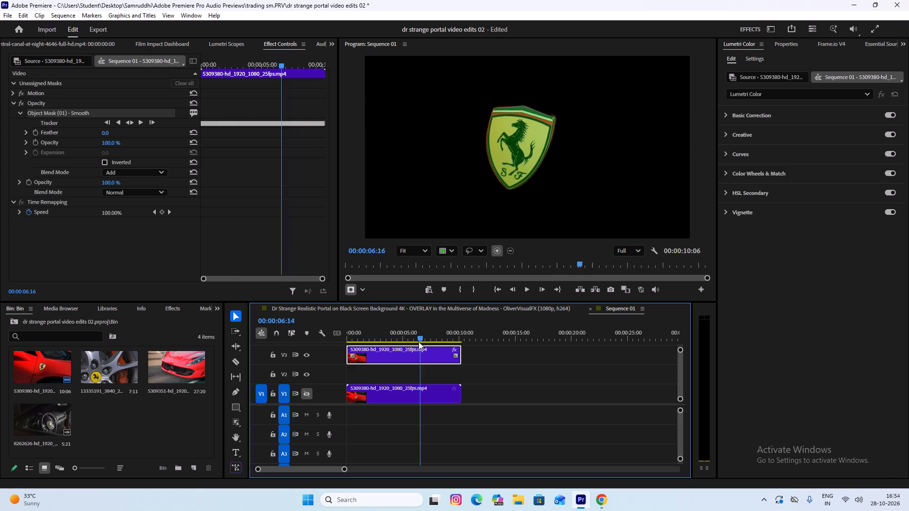
drag(419, 342, 376, 335)
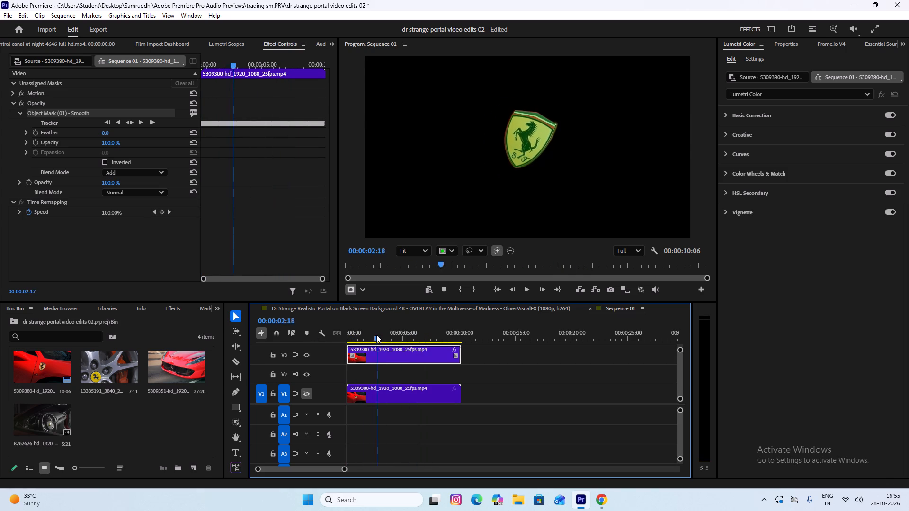
drag(376, 335, 391, 338)
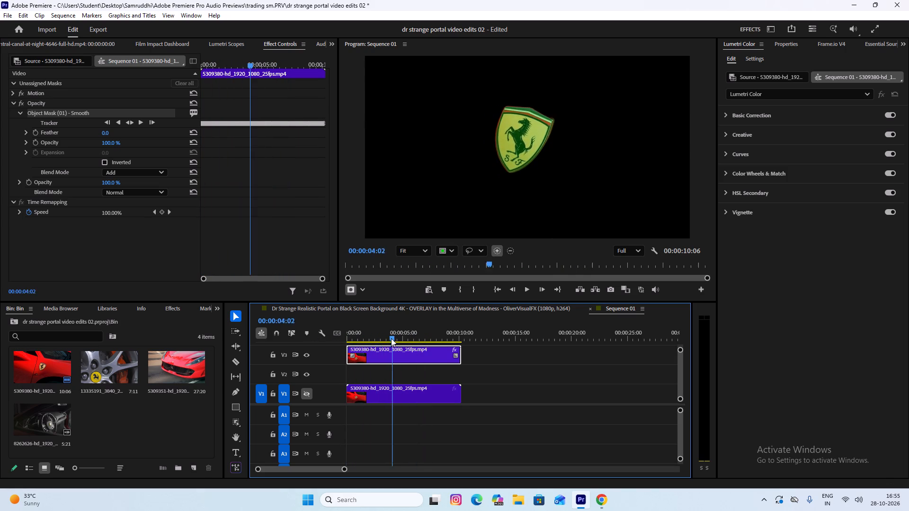
drag(391, 338, 402, 334)
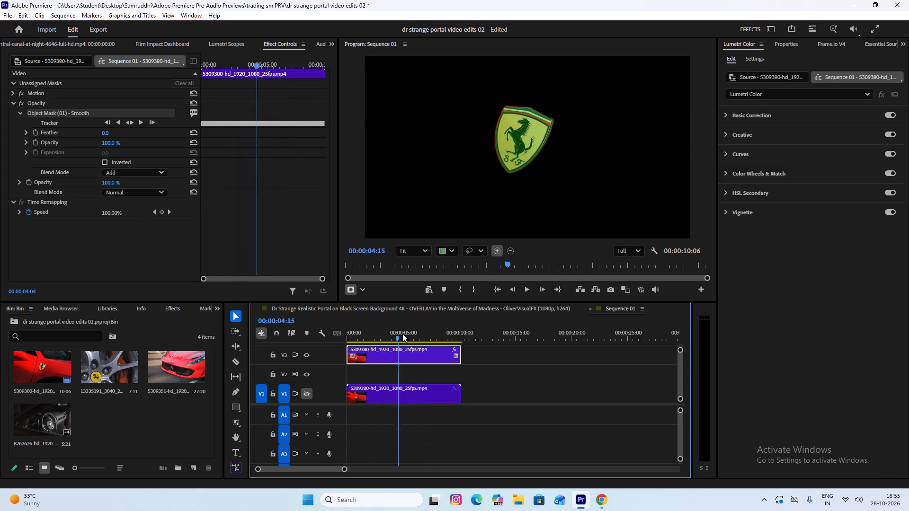
drag(402, 334, 406, 327)
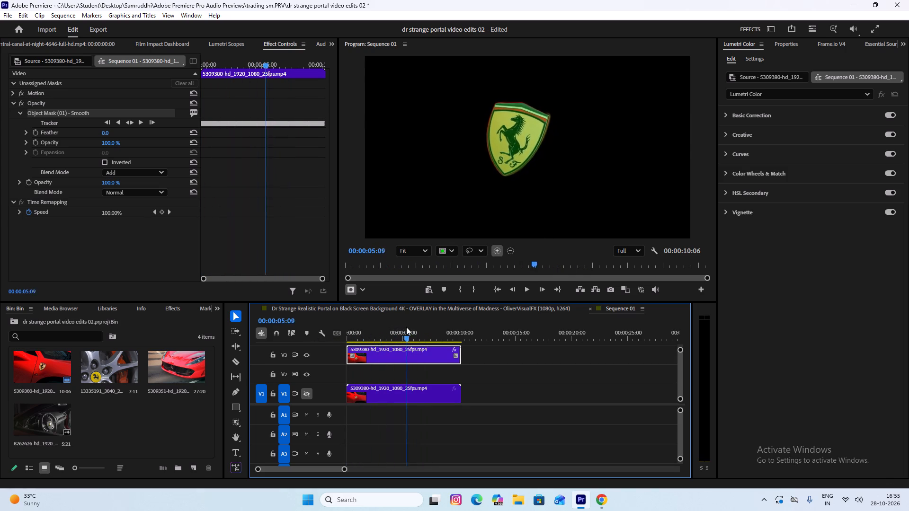
Place the 5309351 clip on V2 starting at about 00:00:01:05 and trim its end to just before 4 seconds.
drag(406, 327, 357, 326)
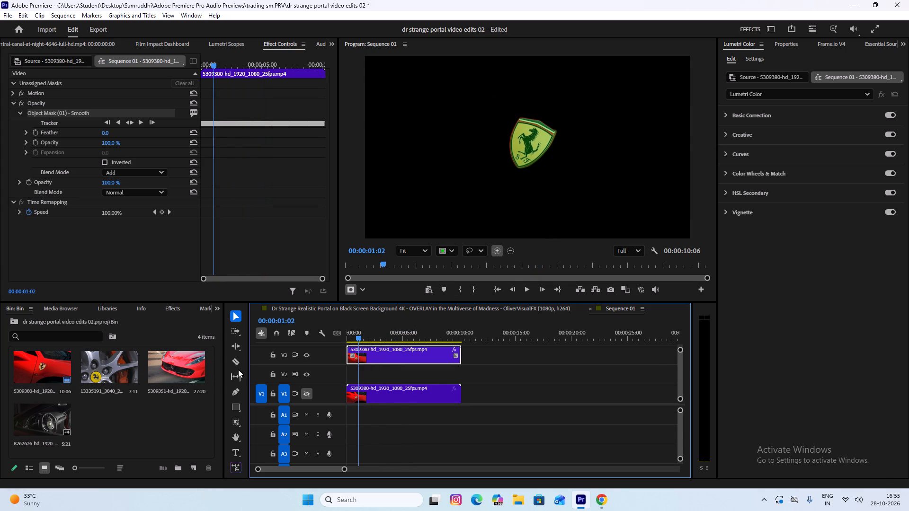
drag(187, 368, 360, 372)
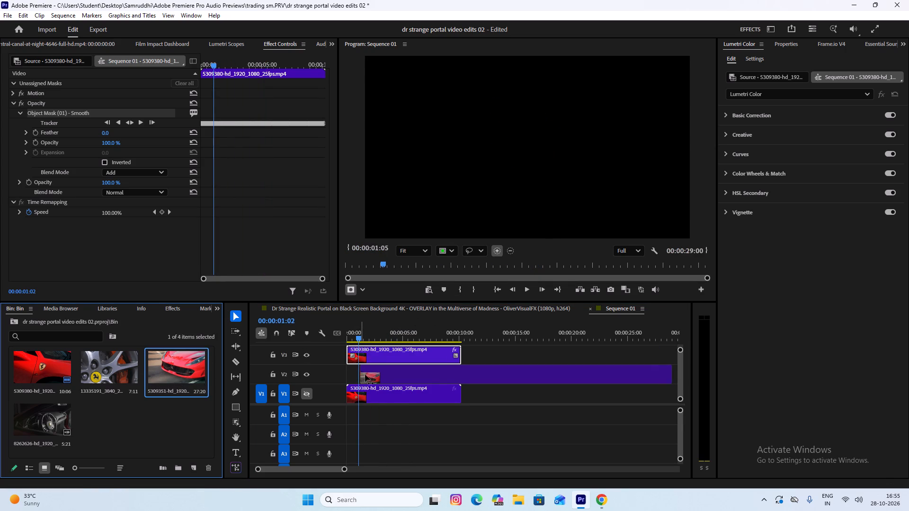
drag(672, 377, 659, 374)
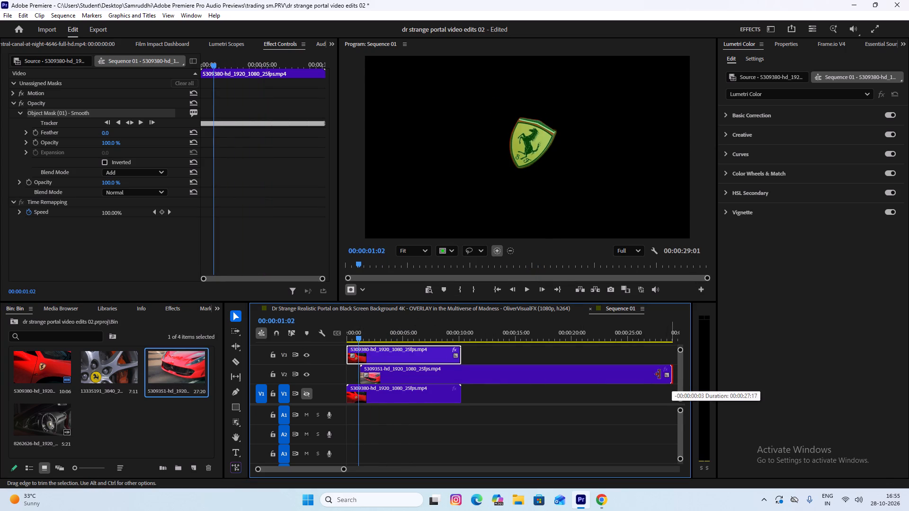
drag(659, 374, 389, 367)
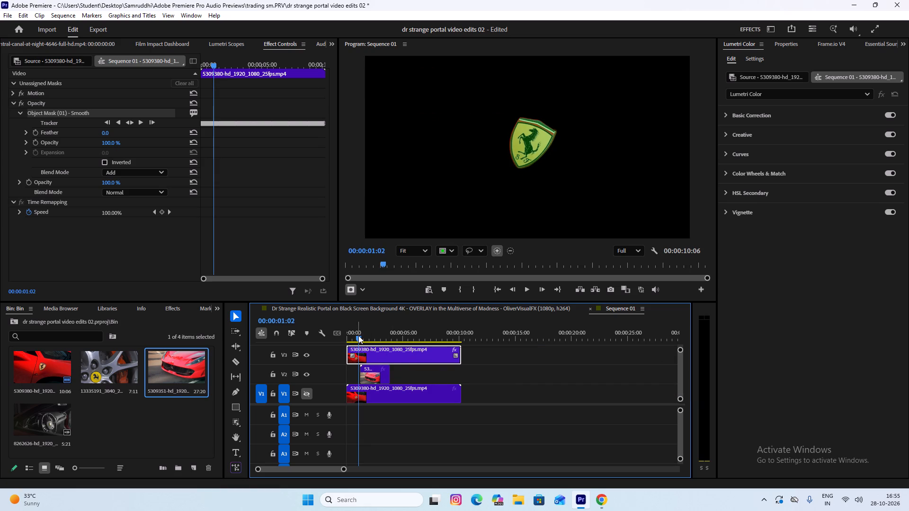
Set the V2 clip's Scale to 151 so the car footage fills the frame behind the badge.
drag(359, 336, 361, 336)
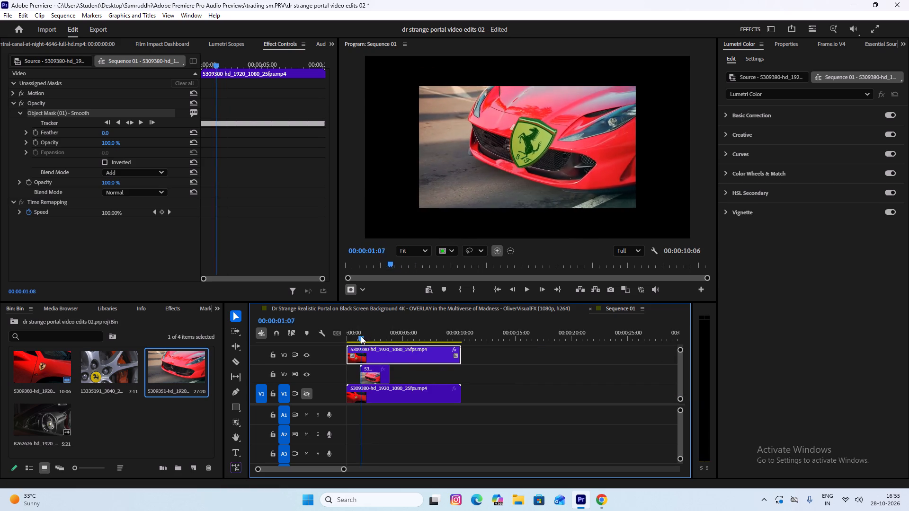
drag(361, 336, 392, 336)
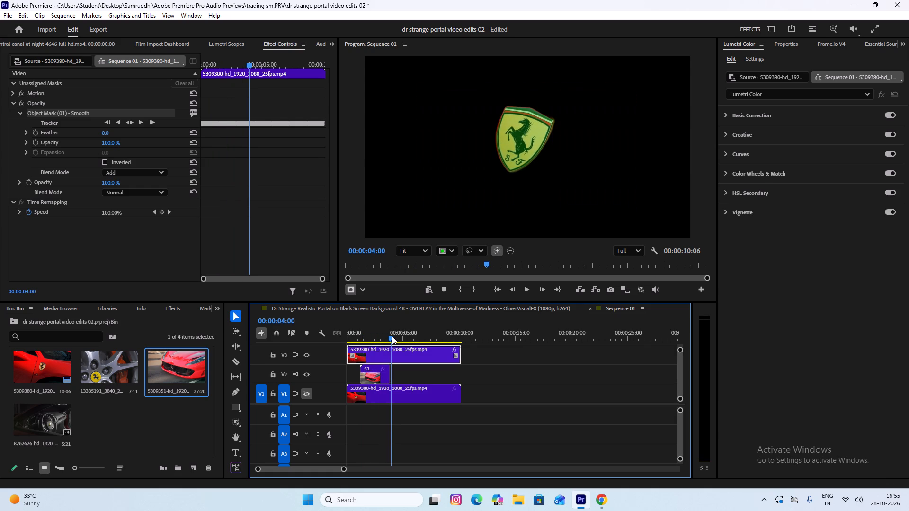
drag(392, 336, 392, 336)
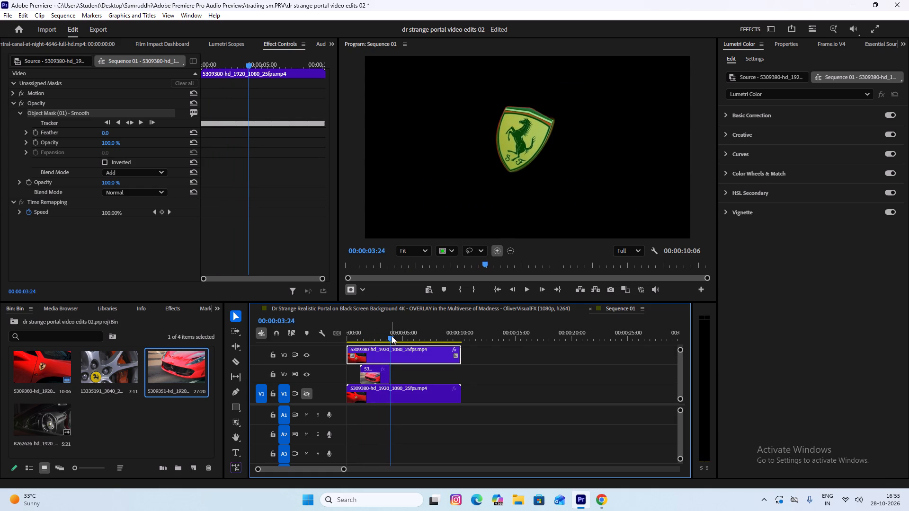
drag(392, 336, 360, 335)
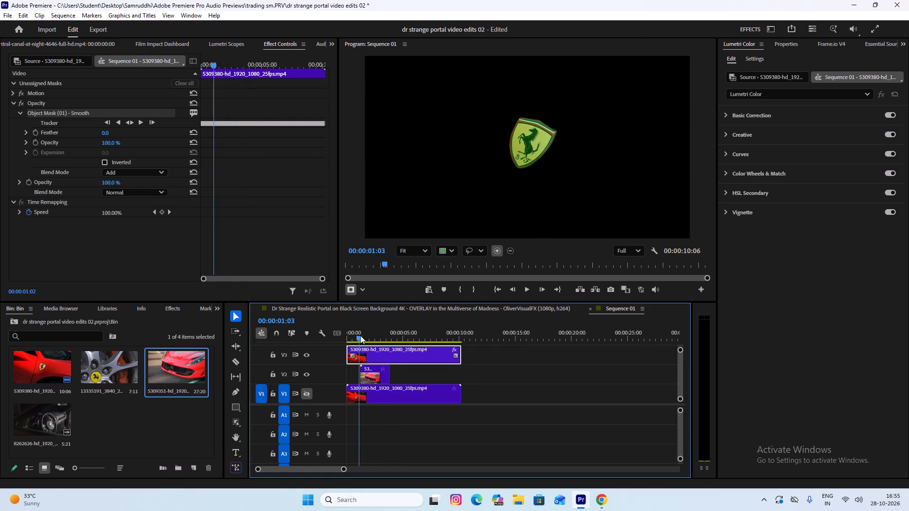
drag(360, 335, 392, 334)
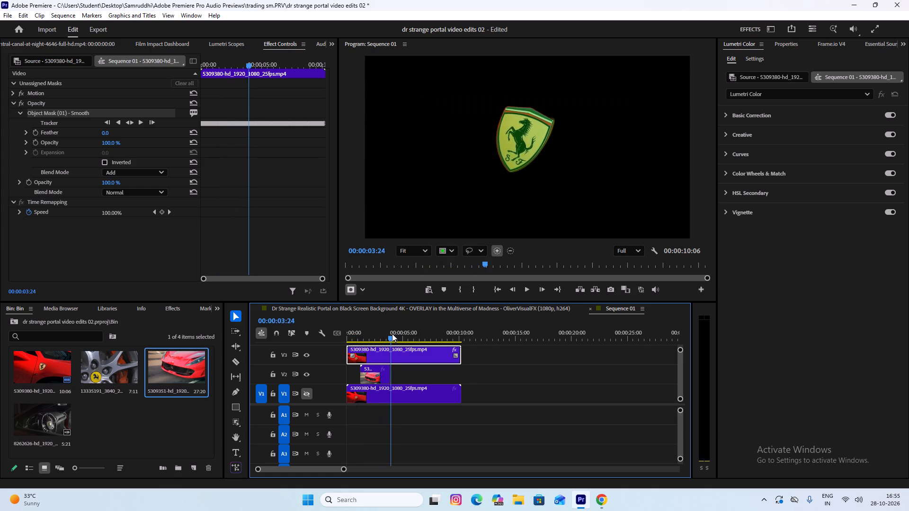
drag(392, 334, 374, 334)
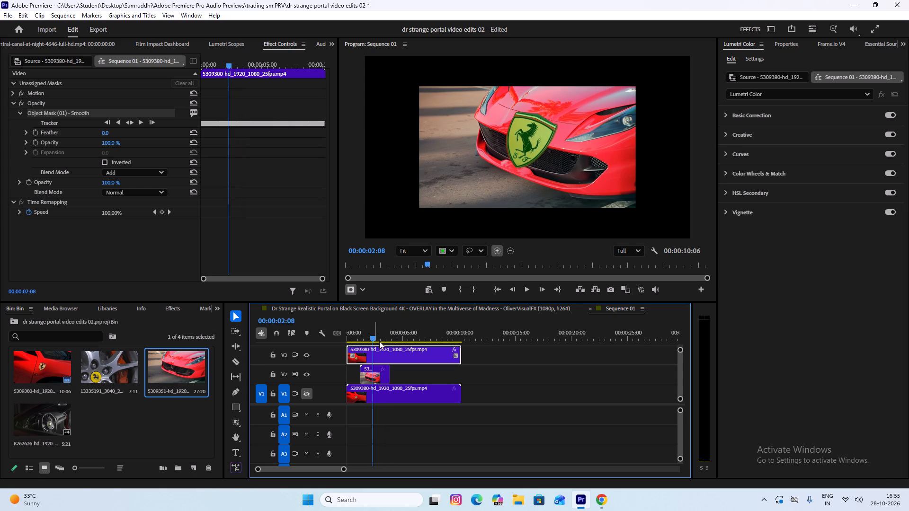
click(381, 371)
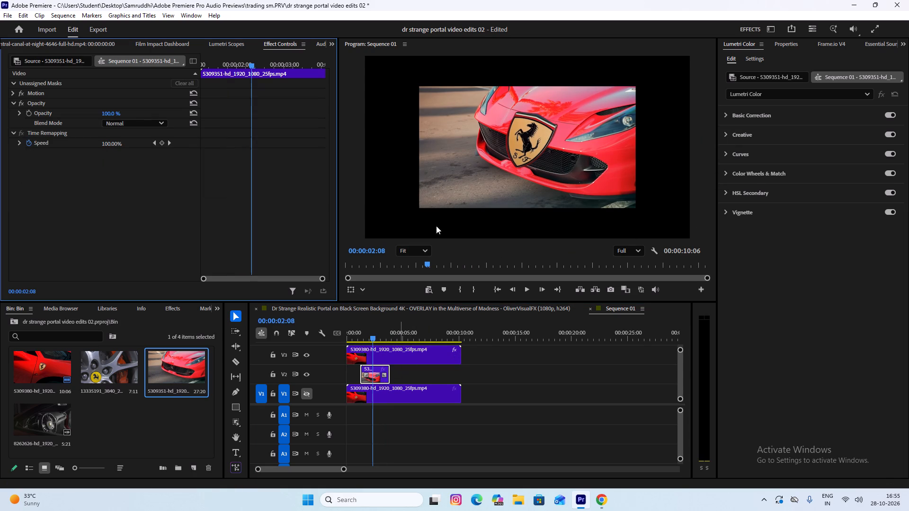
click(11, 93)
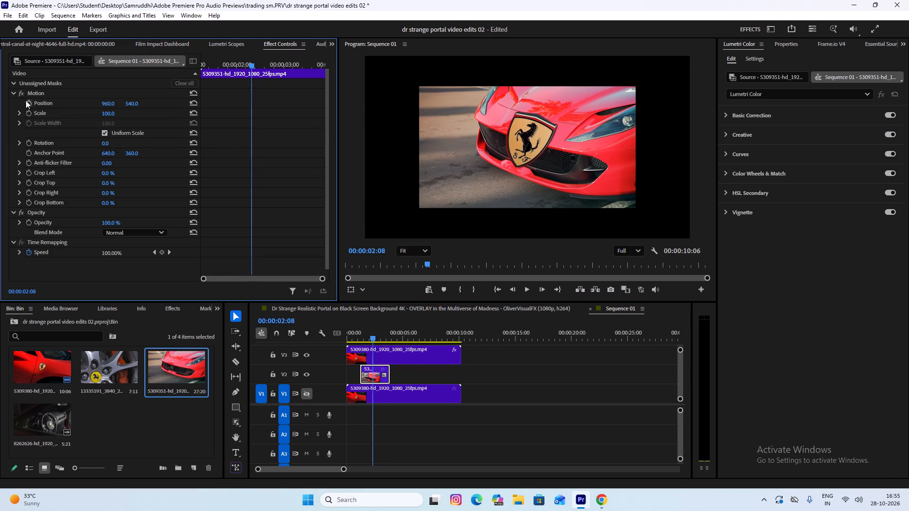
drag(109, 114, 163, 113)
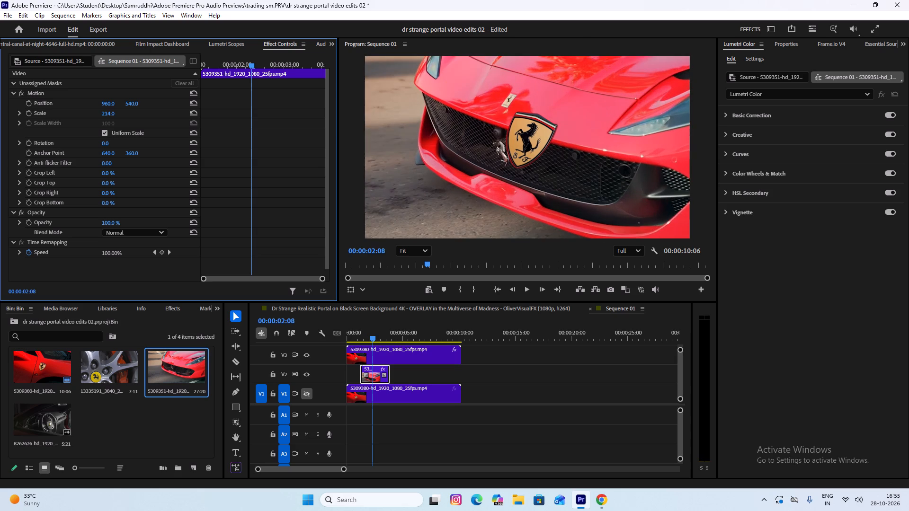
drag(163, 113, 134, 108)
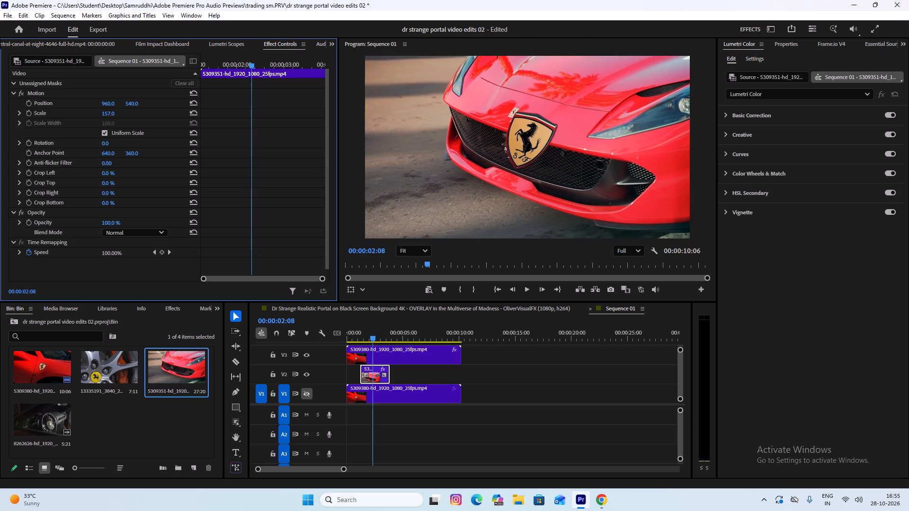
drag(134, 108, 126, 105)
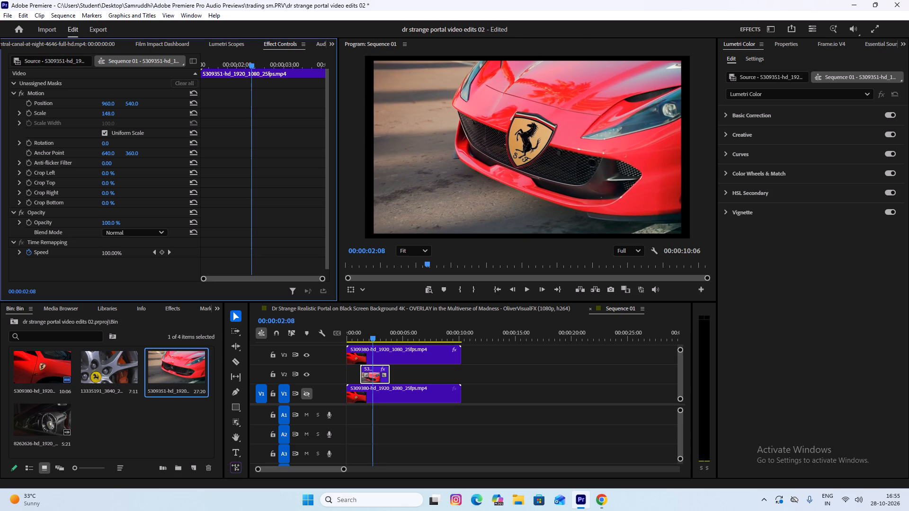
drag(126, 105, 127, 105)
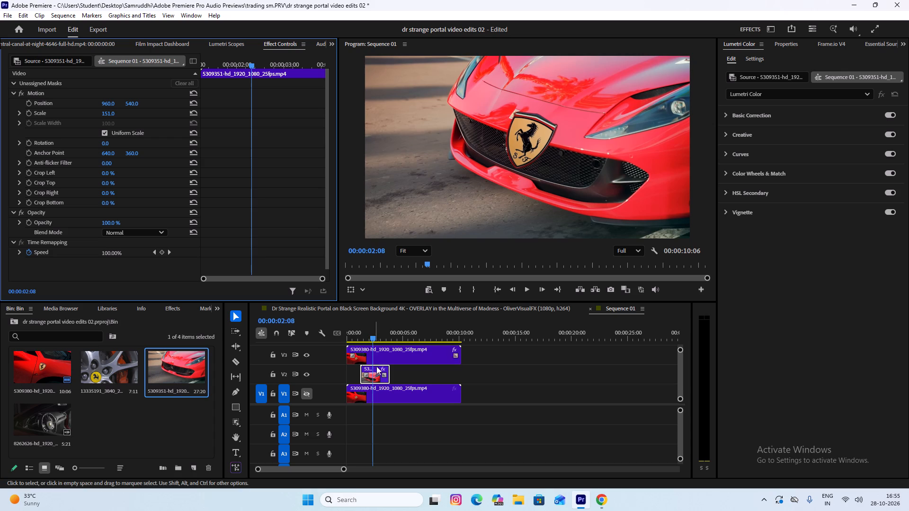
Make the V1 track visible again and review the badge over the V2 clip, returning to near the sequence start.
click(408, 373)
drag(370, 338, 365, 338)
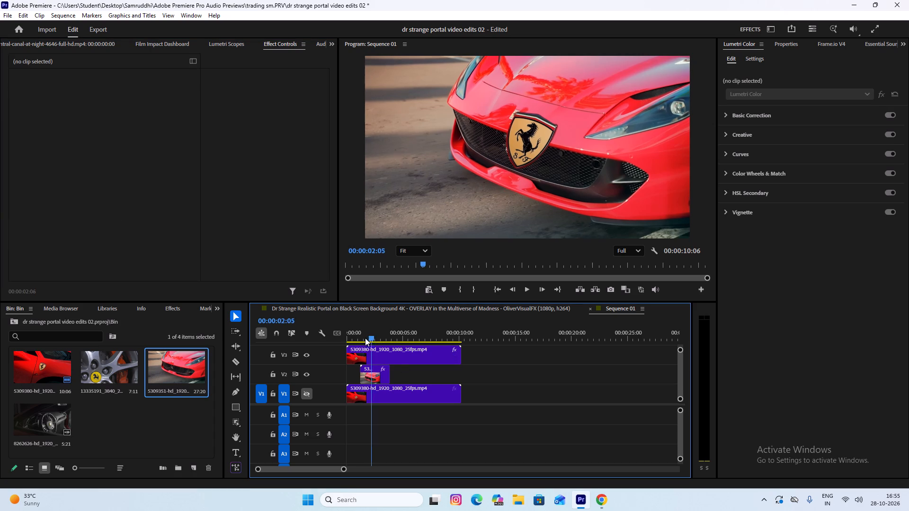
drag(365, 338, 374, 337)
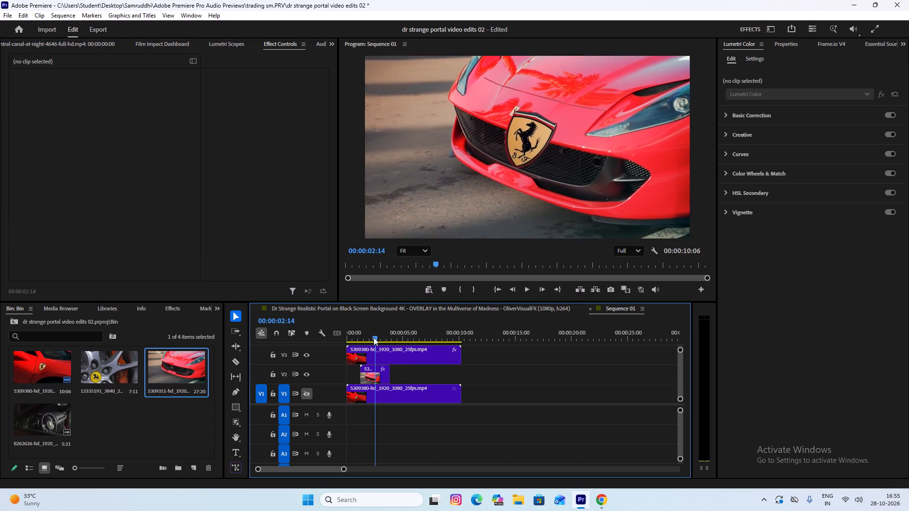
drag(374, 337, 392, 338)
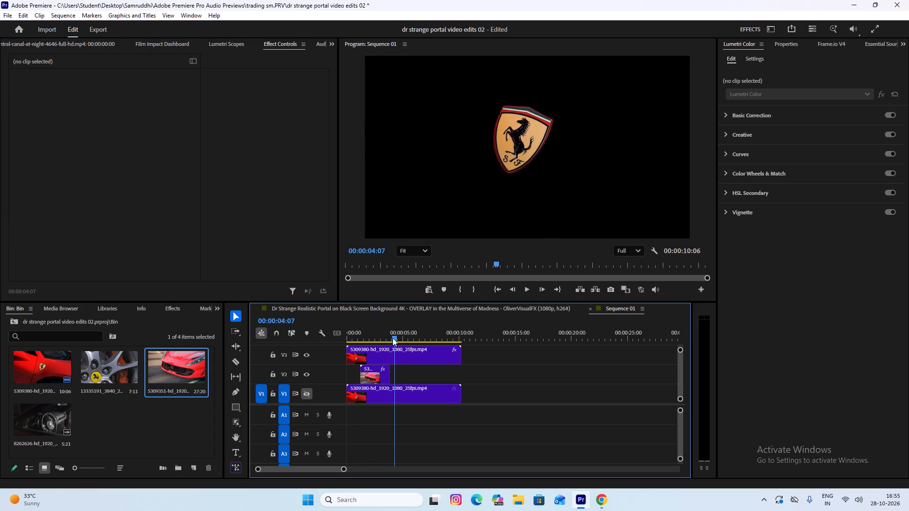
drag(392, 338, 388, 338)
click(305, 395)
drag(378, 337, 351, 335)
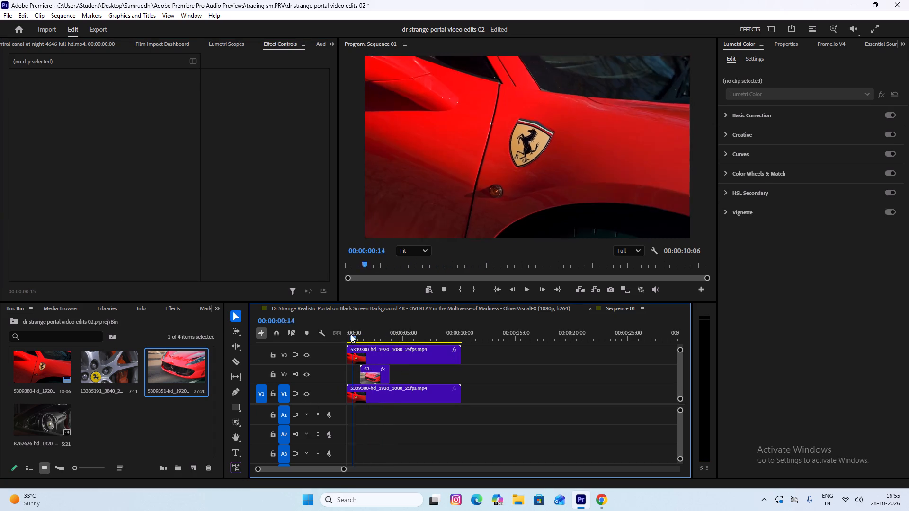
Nest the 5309351 clip on V2 into its own sequence and open that nested sequence for editing.
drag(351, 335, 383, 334)
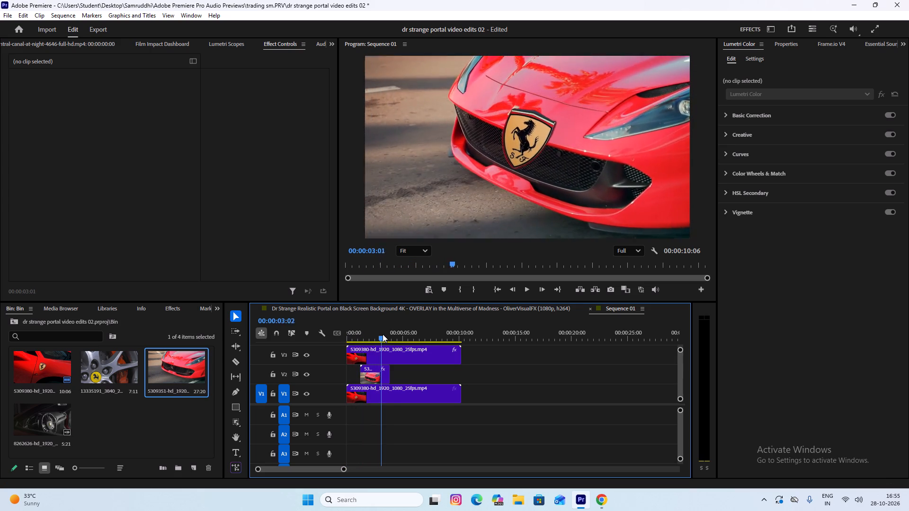
drag(383, 334, 367, 335)
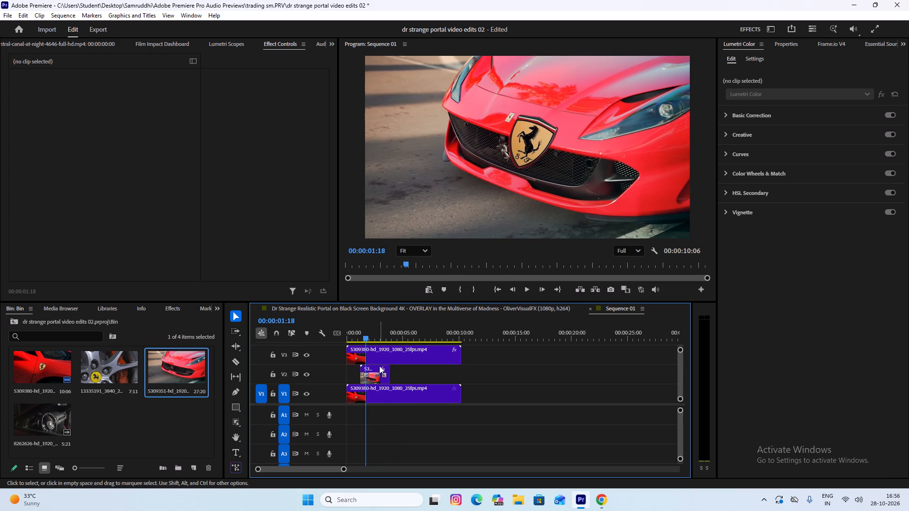
click(376, 377)
right_click(374, 376)
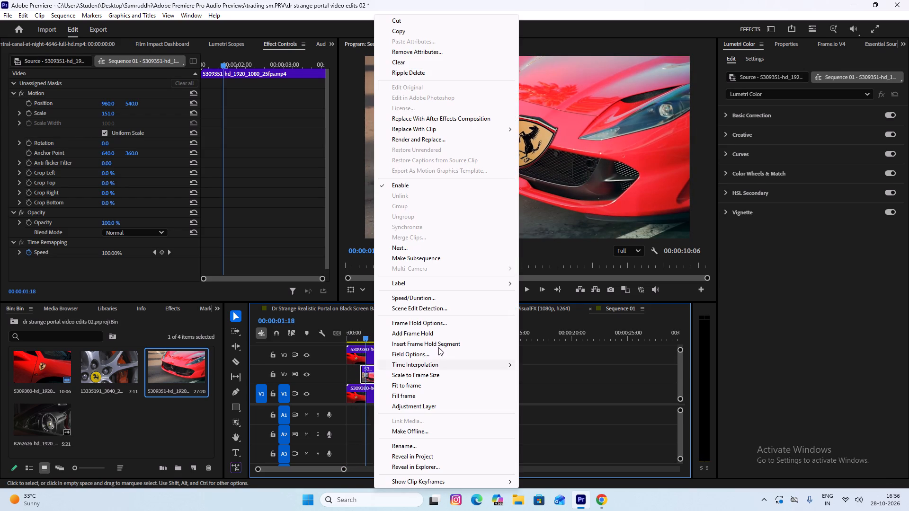
click(402, 248)
click(470, 263)
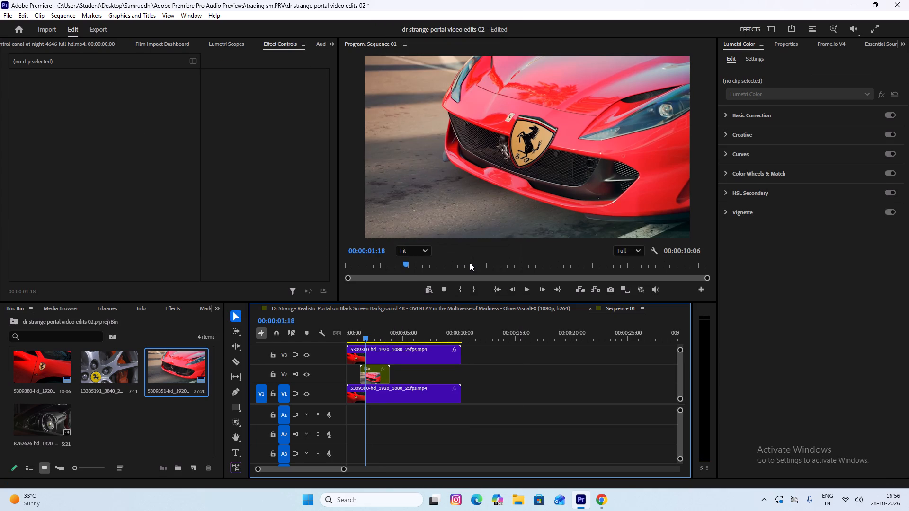
double_click(372, 375)
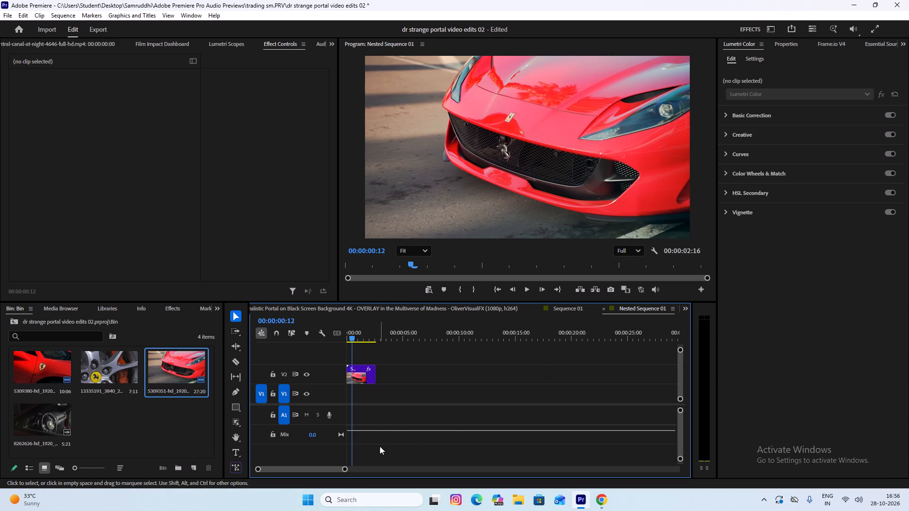
Place the 13335191 wheel clip on V1 at the start of the nested sequence, beneath the 5309351 clip.
drag(344, 470, 267, 462)
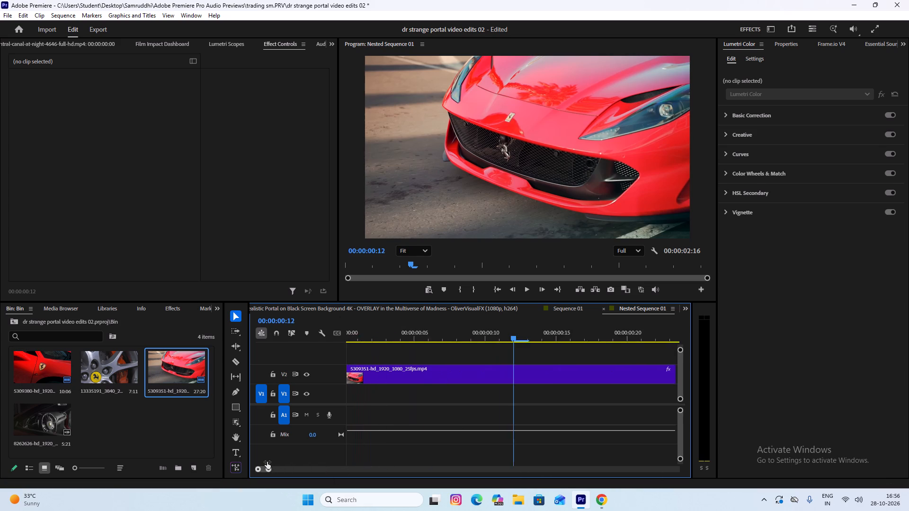
drag(267, 462, 282, 460)
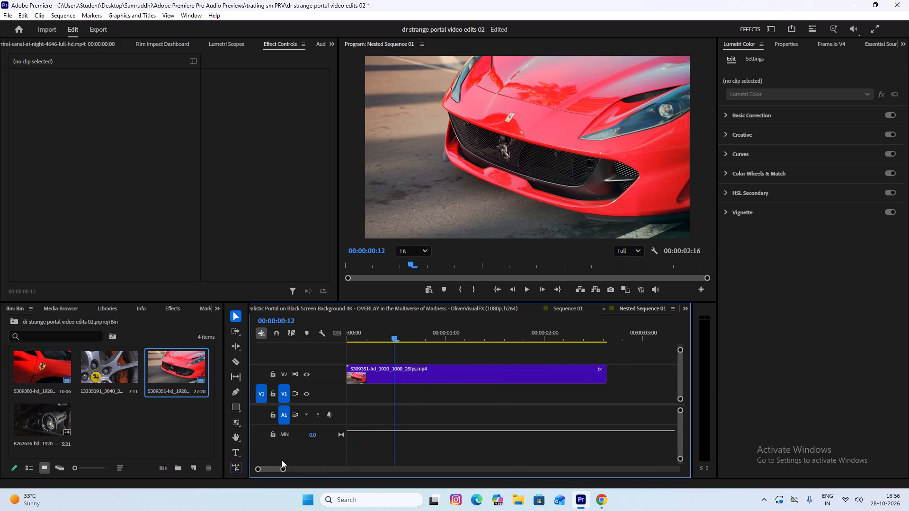
scroll(433, 401, down, 4)
scroll(433, 401, up, 3)
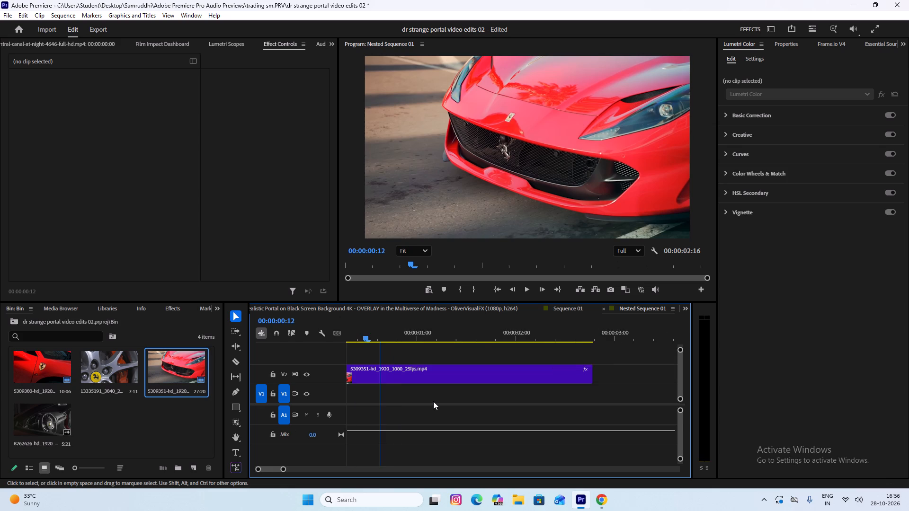
scroll(433, 401, up, 7)
drag(119, 365, 352, 386)
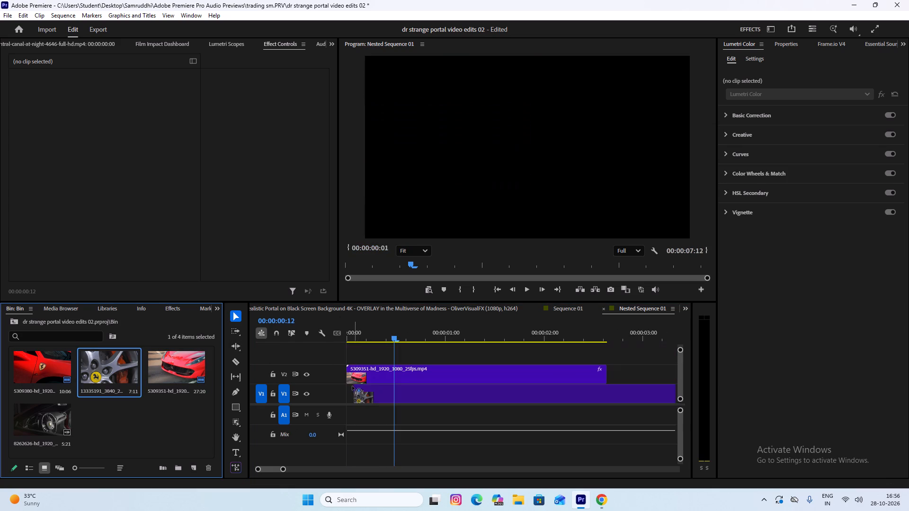
drag(352, 386, 346, 389)
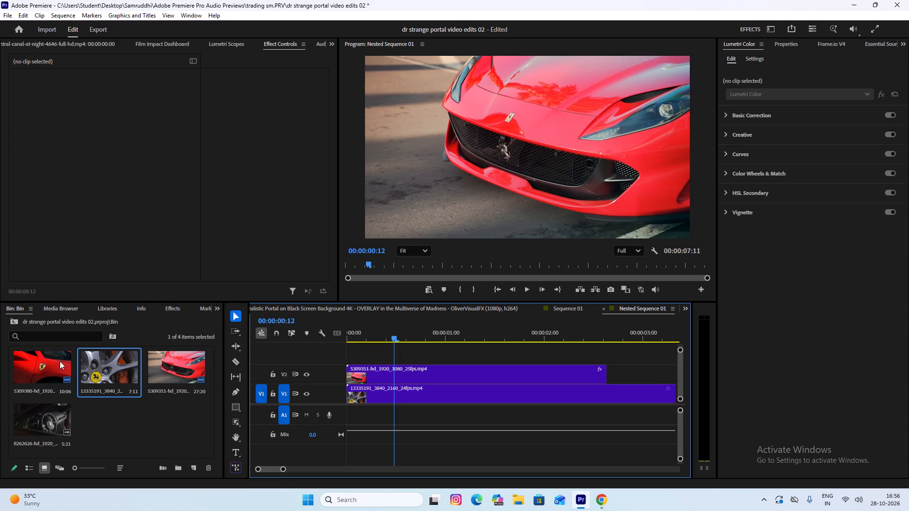
Place the 8262626 steering wheel clip on a new V3 track at the sequence start and delete its audio.
drag(54, 363, 141, 355)
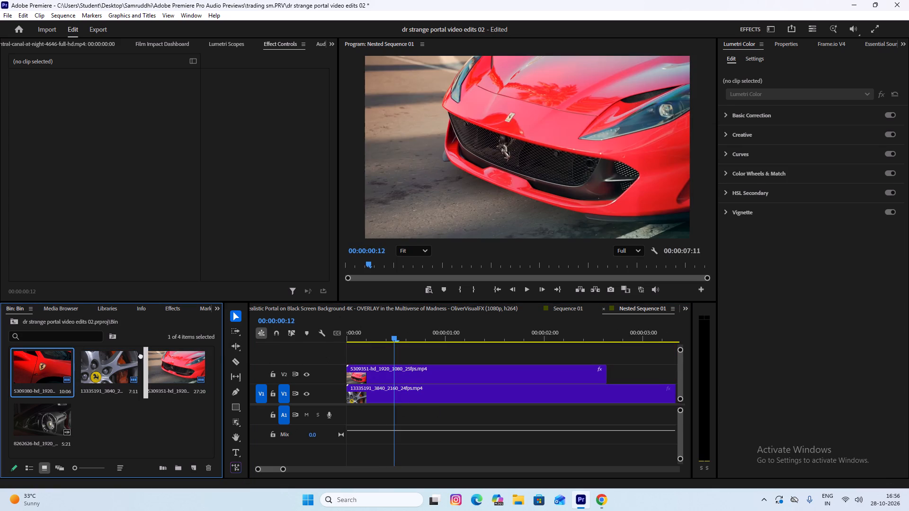
drag(141, 355, 77, 383)
drag(53, 426, 324, 345)
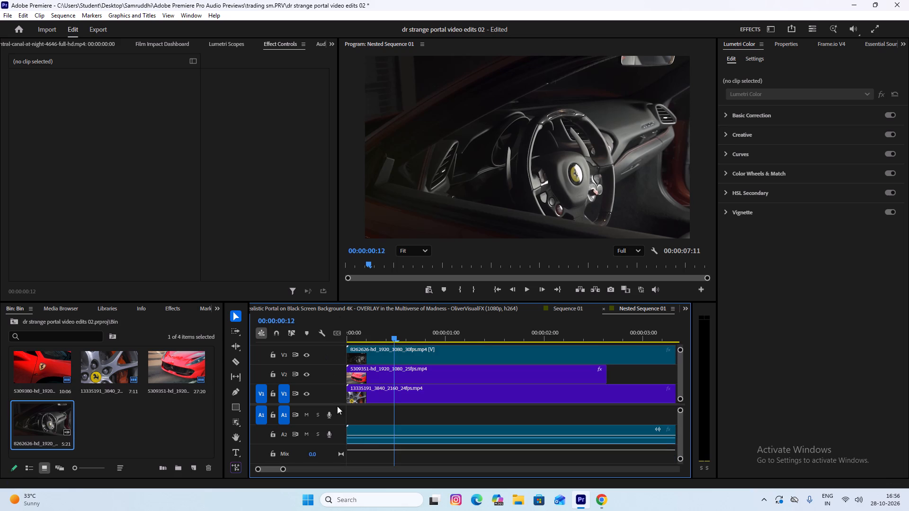
click(372, 435)
key(Delete)
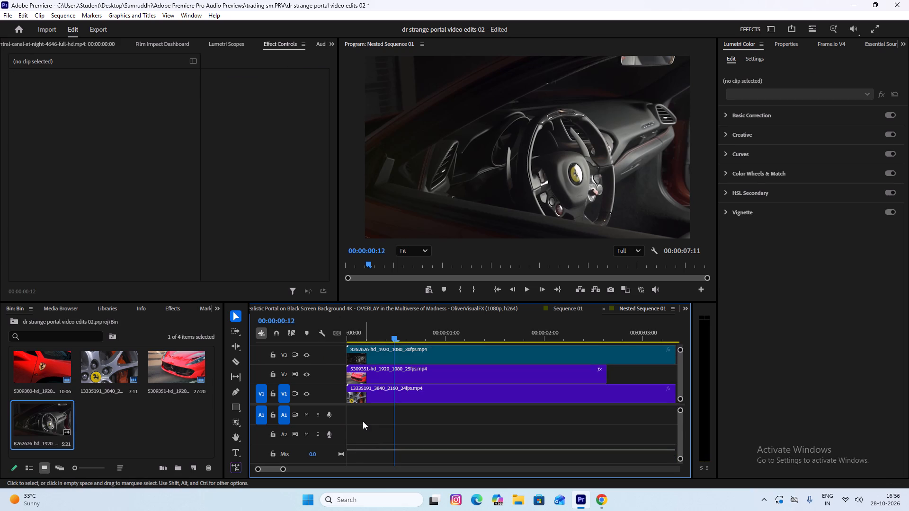
Split the V3 and V1 clips where the V2 clip ends and delete the excess pieces after the cut.
key(c)
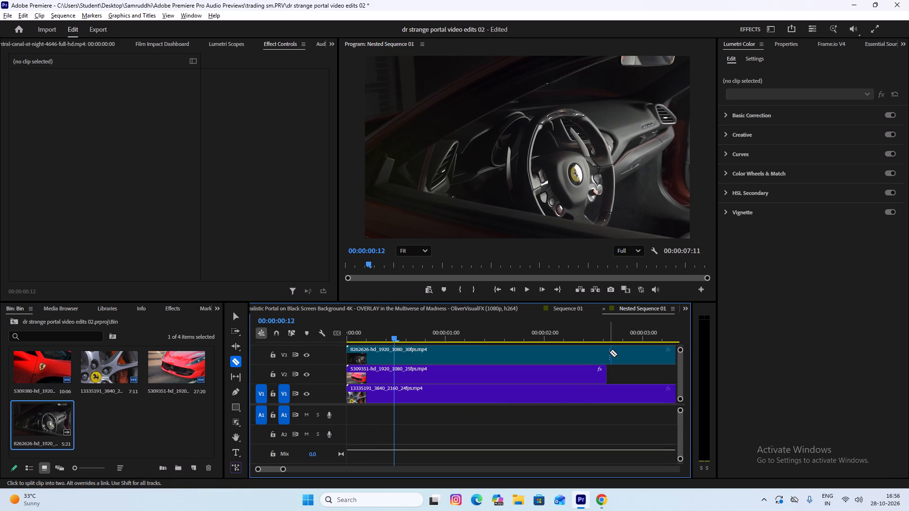
shift+click(608, 352)
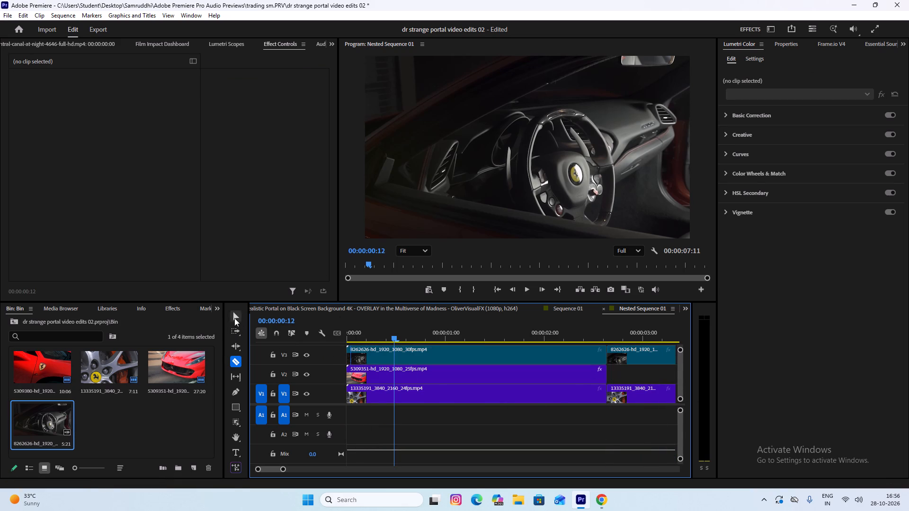
click(234, 318)
click(620, 357)
key(Delete)
click(629, 397)
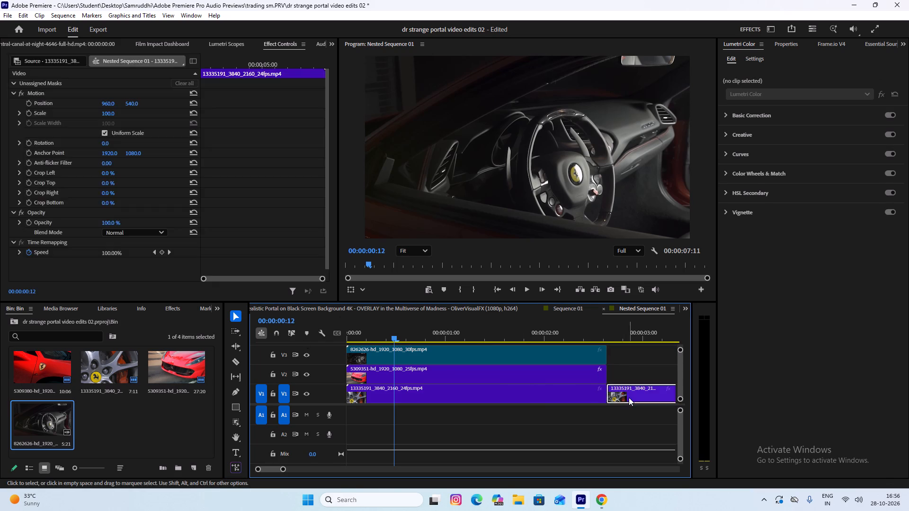
key(Delete)
Hide V3 and V2 and set the V1 wheel clip's Scale to 50 so it fits the frame.
drag(487, 331, 561, 339)
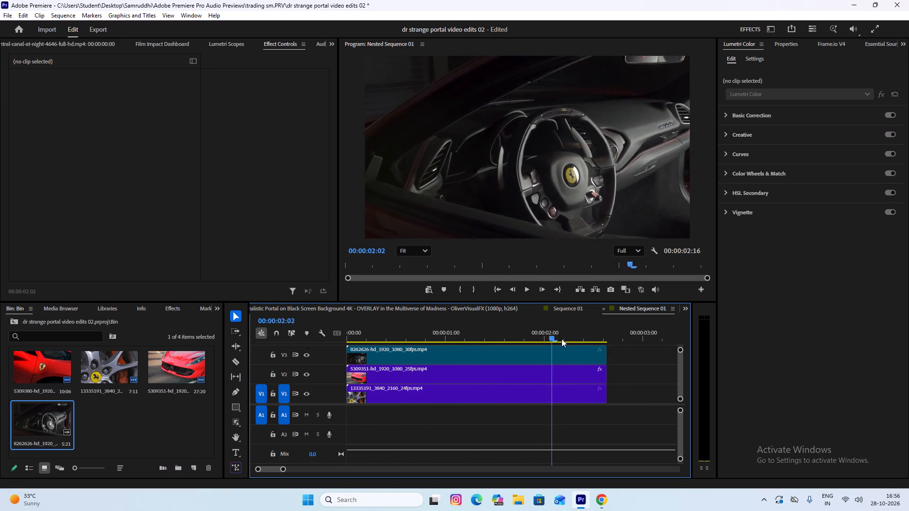
drag(561, 339, 378, 340)
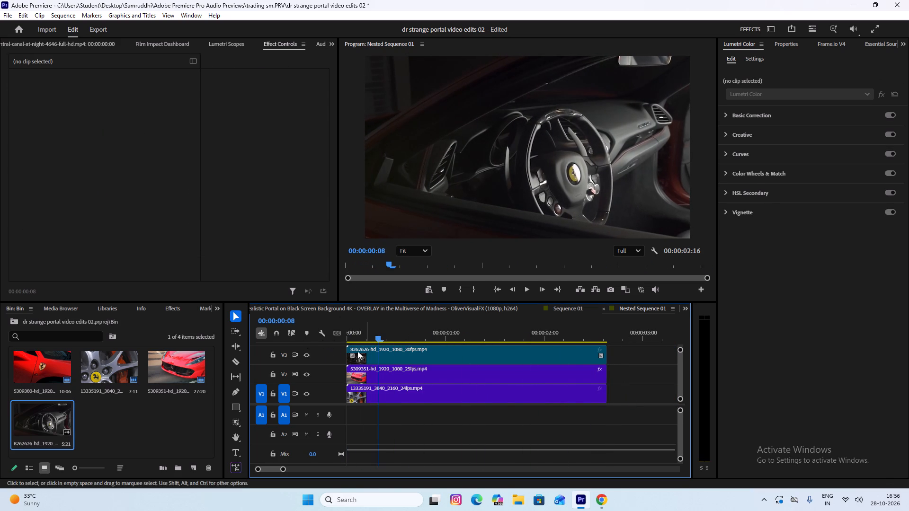
click(307, 351)
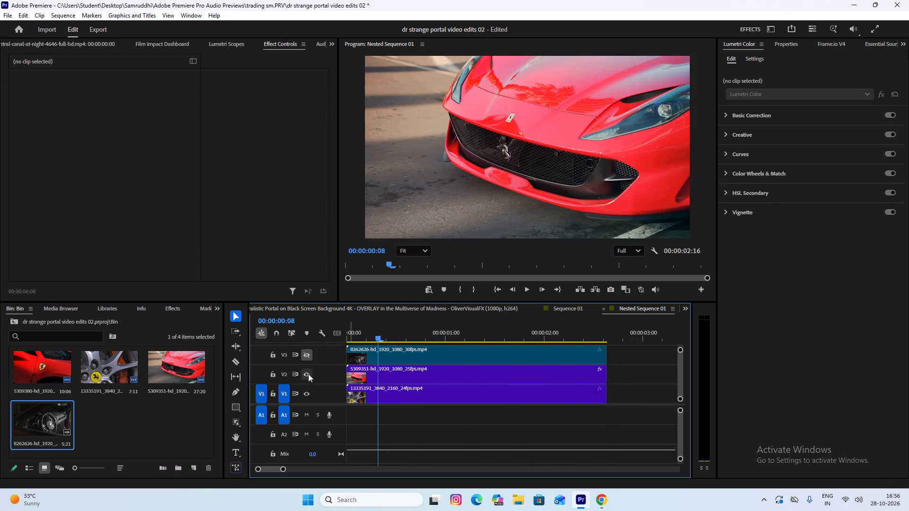
click(308, 374)
click(422, 393)
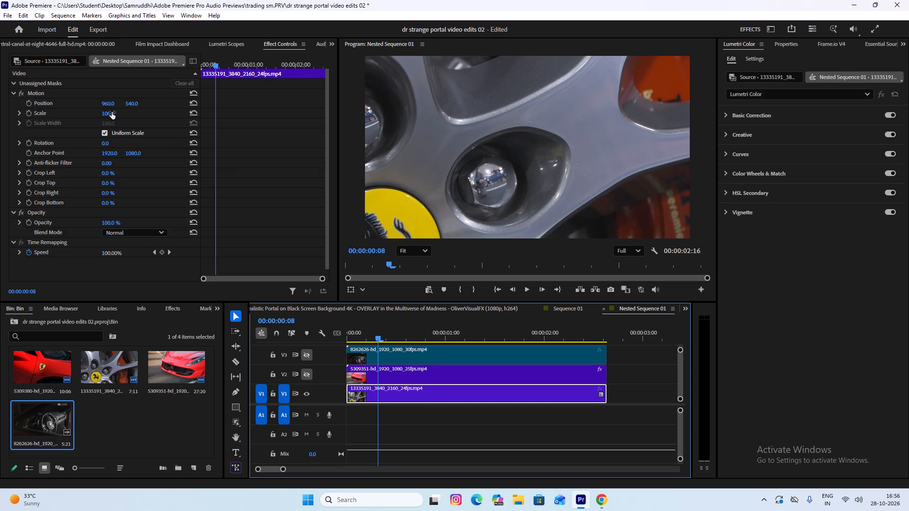
drag(112, 112, 87, 112)
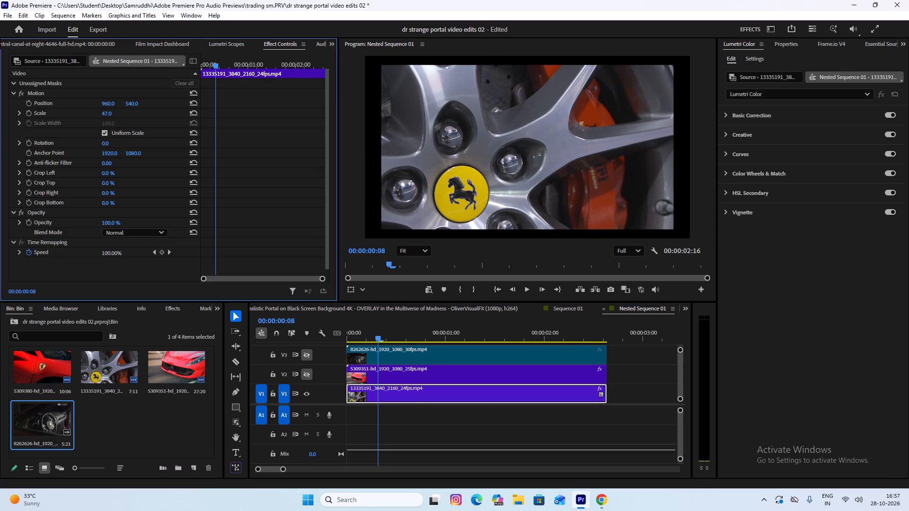
drag(87, 112, 89, 112)
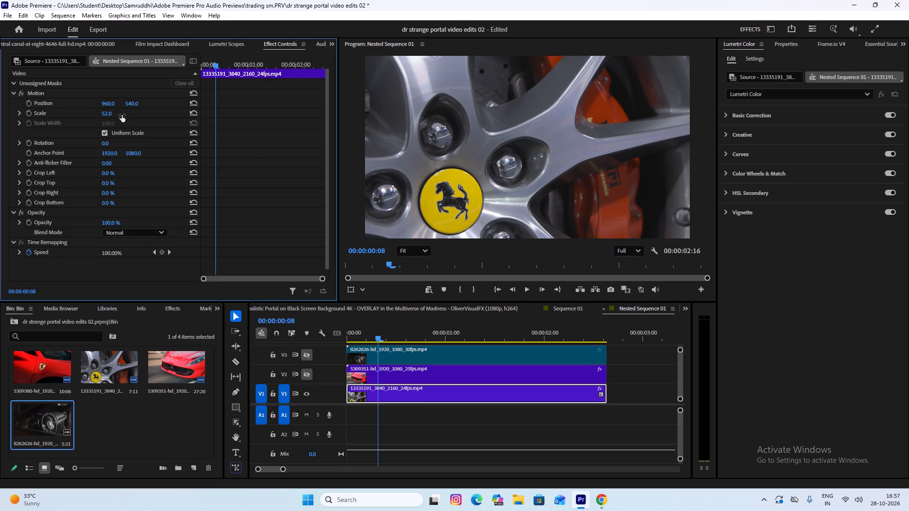
click(107, 111)
text(50)
key(Return)
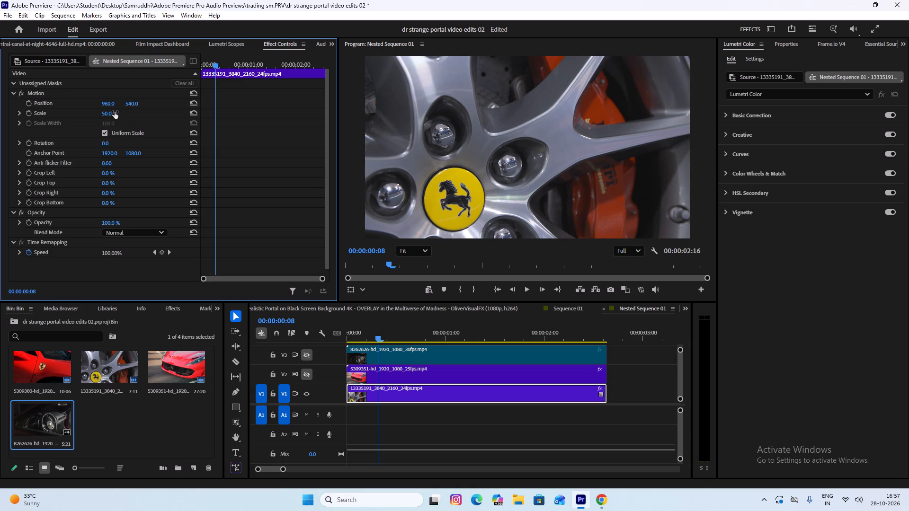
Make the V3 and V2 tracks visible again in the nested sequence.
click(305, 354)
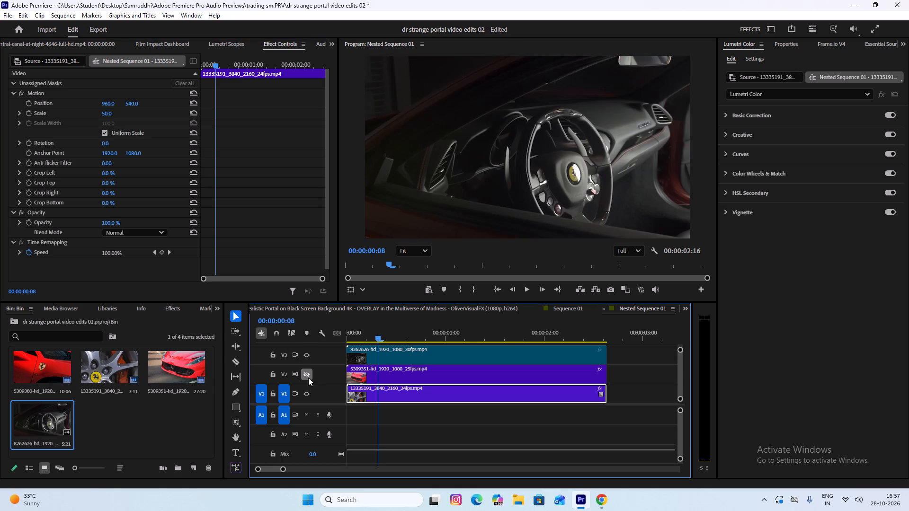
click(308, 378)
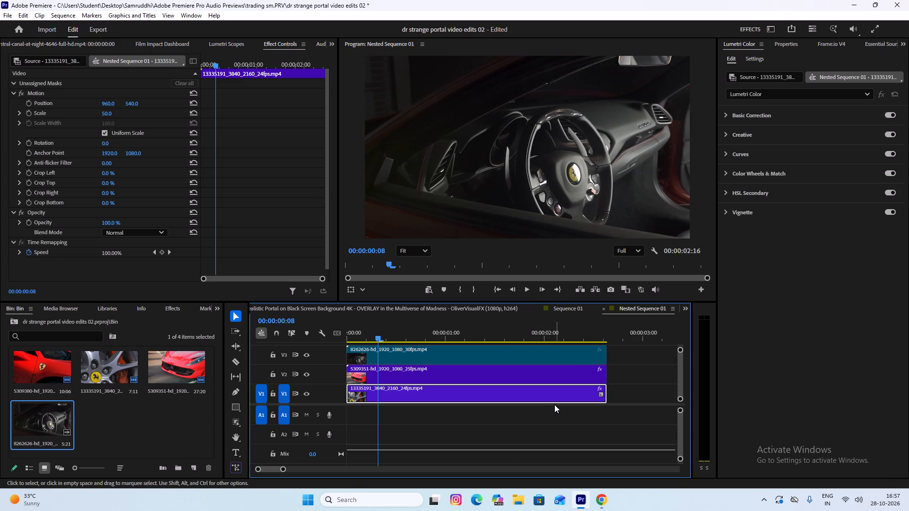
Split the clips on V1, V2 and V3 together every three frames, at frames 3, 6, 9 and 12.
key(grave)
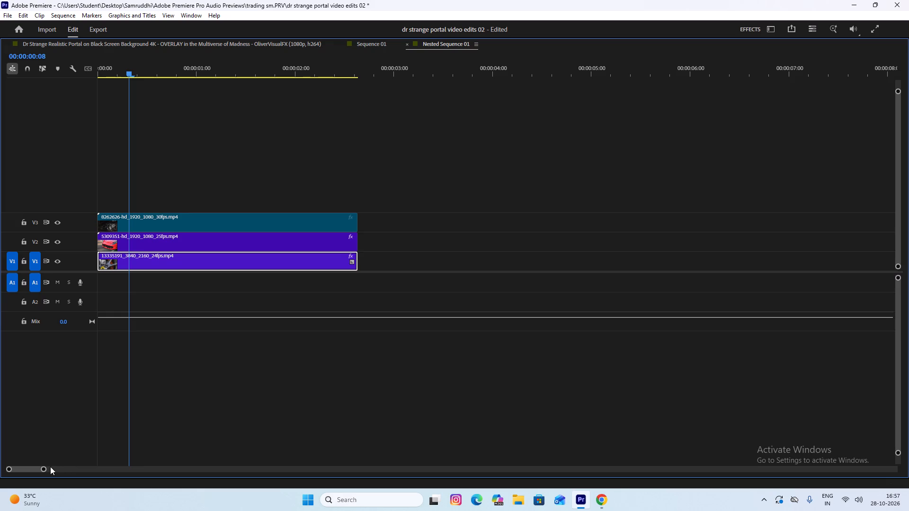
drag(44, 467, 28, 467)
text(```)
click(444, 433)
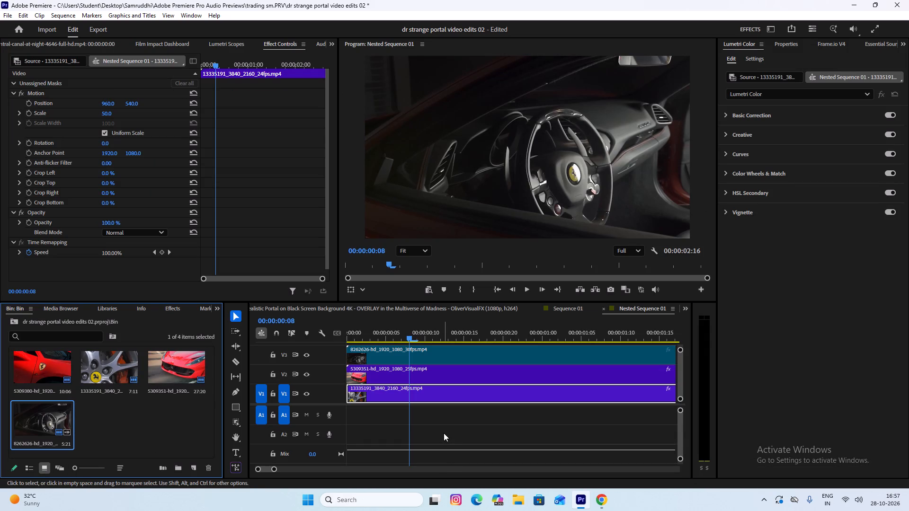
key(grave)
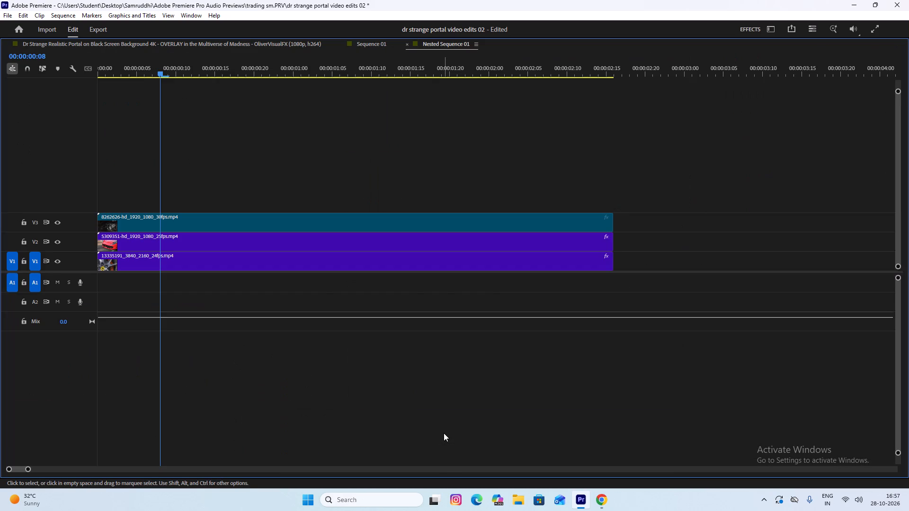
text(``)
drag(27, 469, 22, 468)
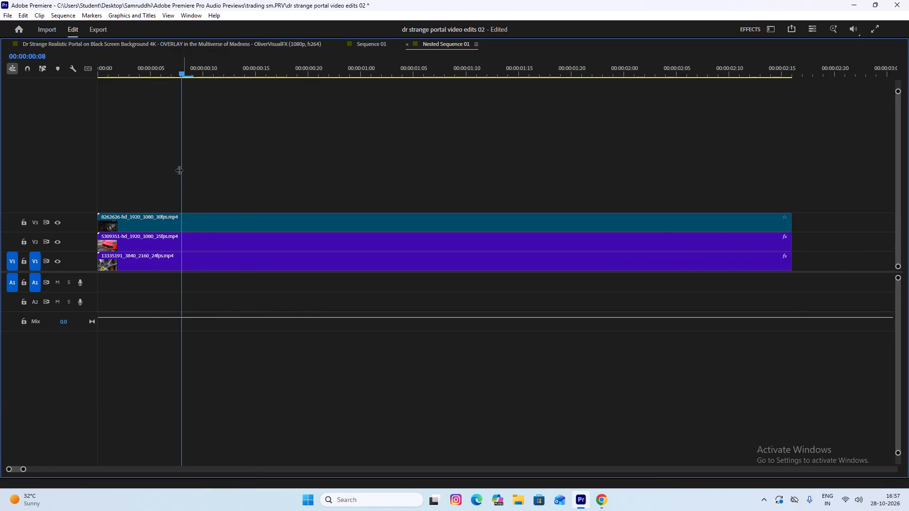
drag(178, 72, 104, 74)
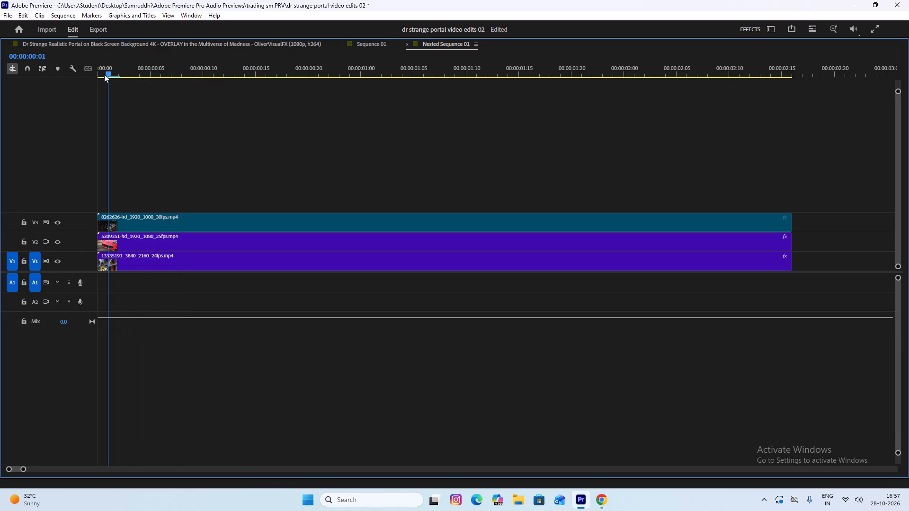
drag(104, 74, 130, 77)
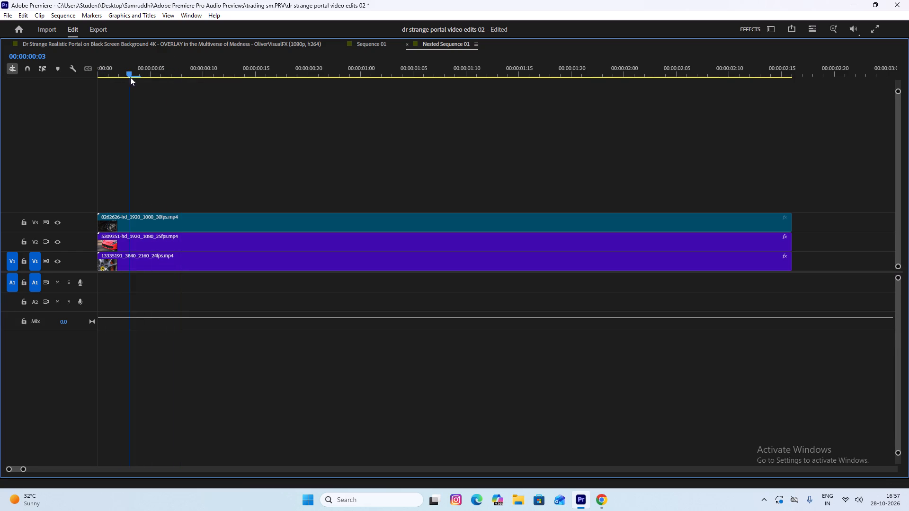
drag(130, 77, 88, 91)
key(c)
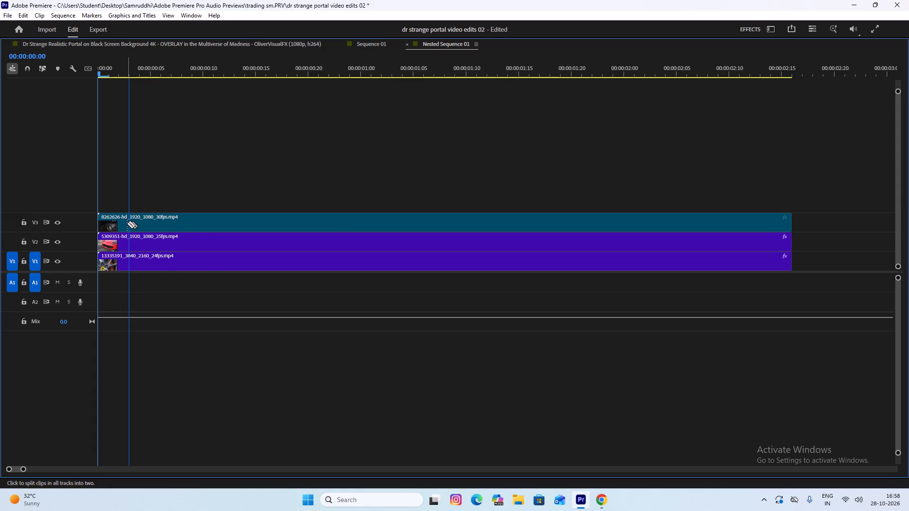
shift+click(127, 223)
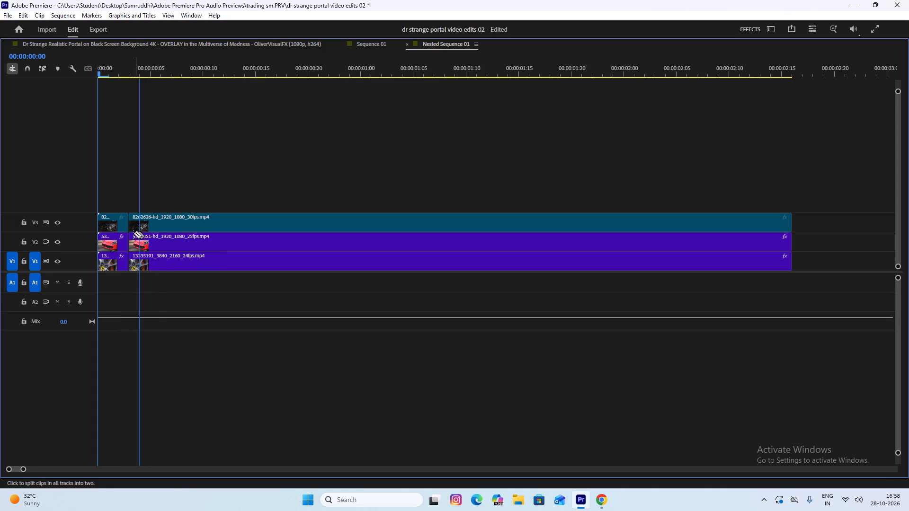
shift+click(159, 234)
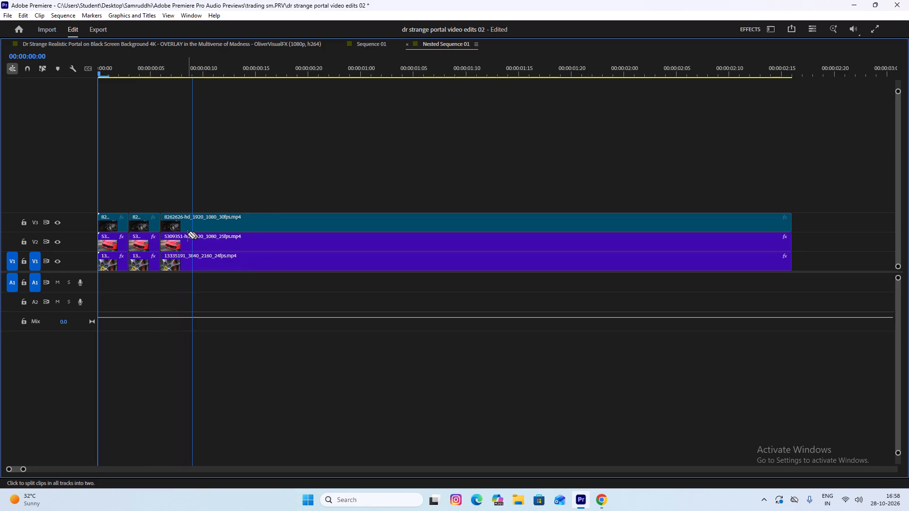
shift+click(187, 234)
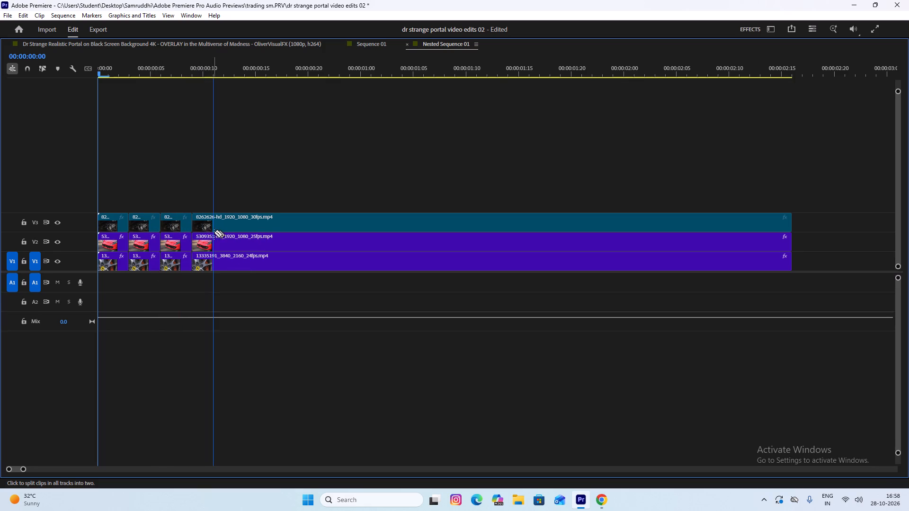
shift+click(219, 232)
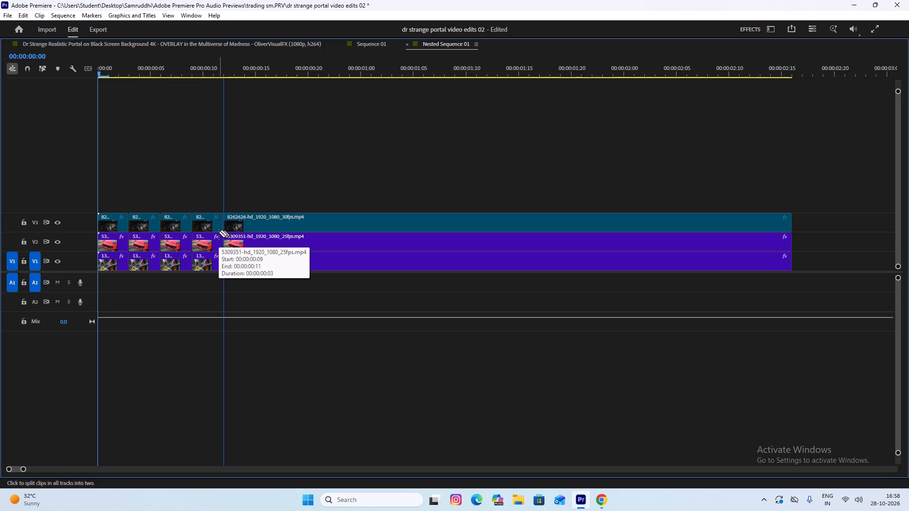
Continue the three-frame splits across all three video tracks at frames 15, 18 and 21.
key(Right)
key(Right)
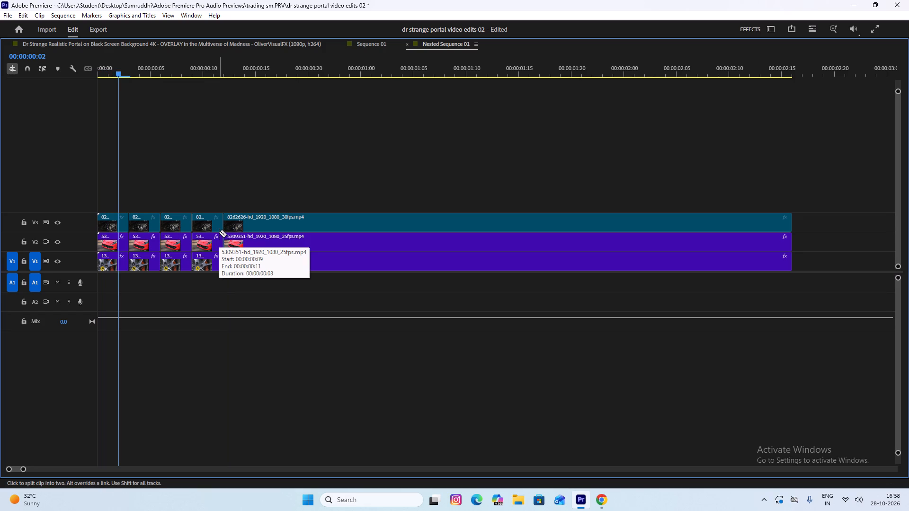
key(Right)
key(Right)
key(Right)
key(Right)
key(shift+Right)
key(shift+Right)
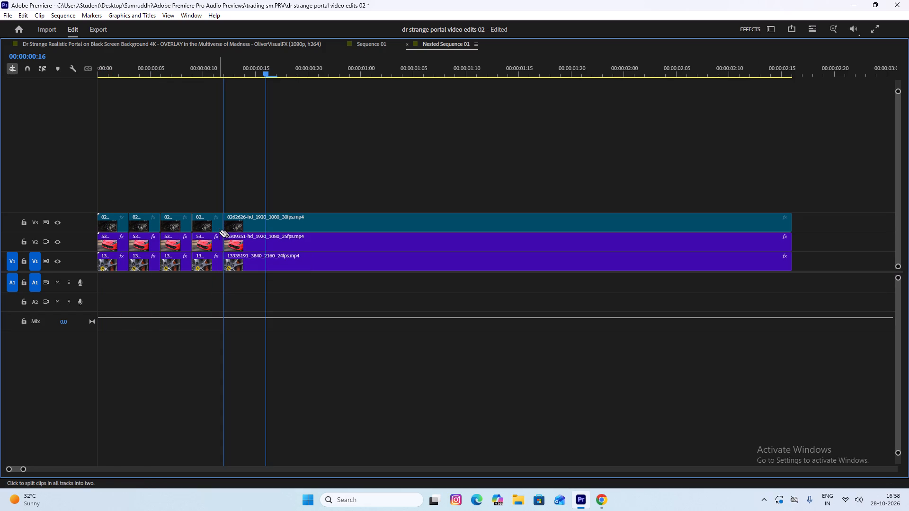
key(Left)
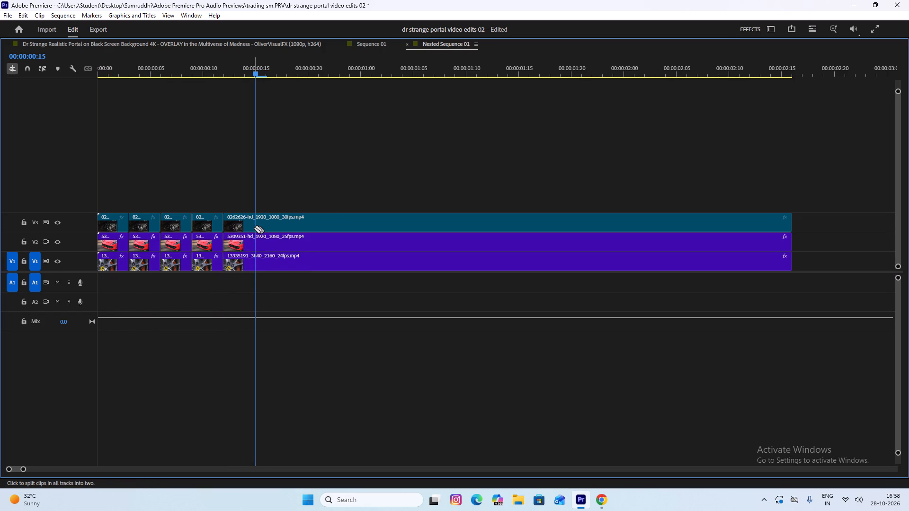
shift+click(254, 228)
key(Right)
key(Right)
key(Right)
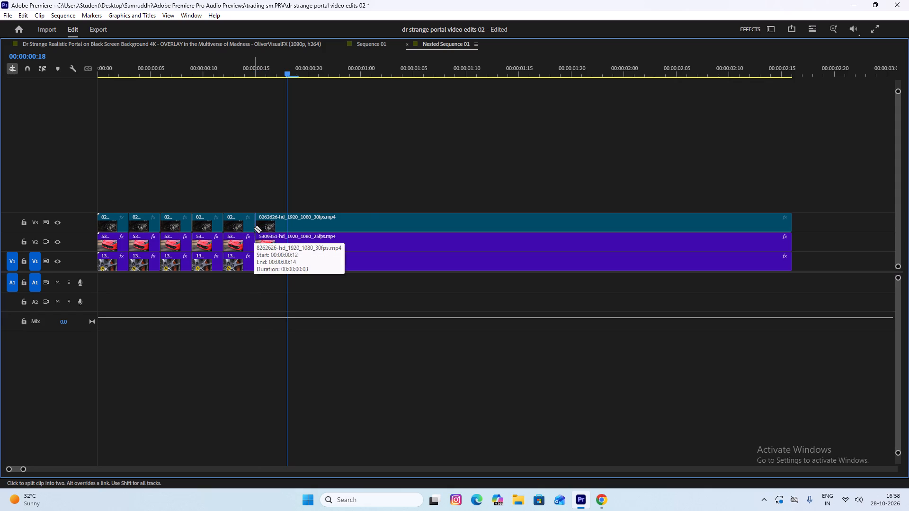
shift+click(290, 238)
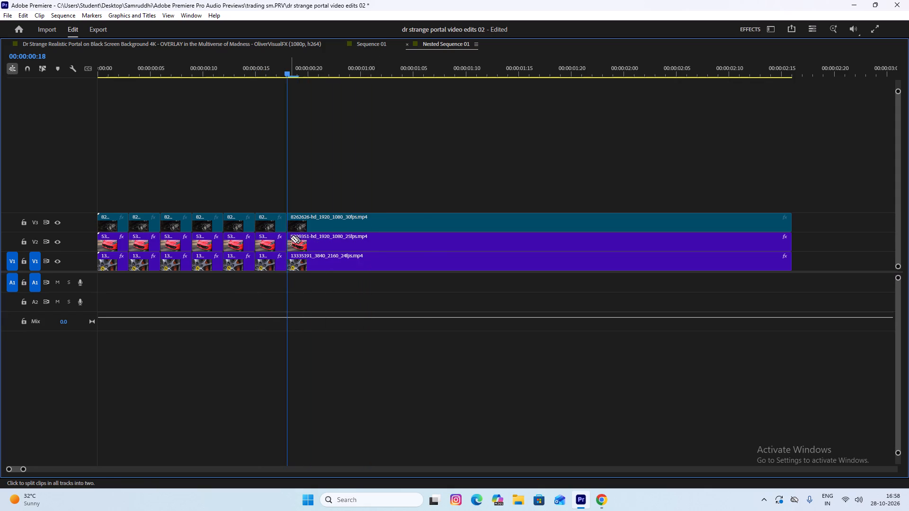
key(Right)
key(Right)
key(Right)
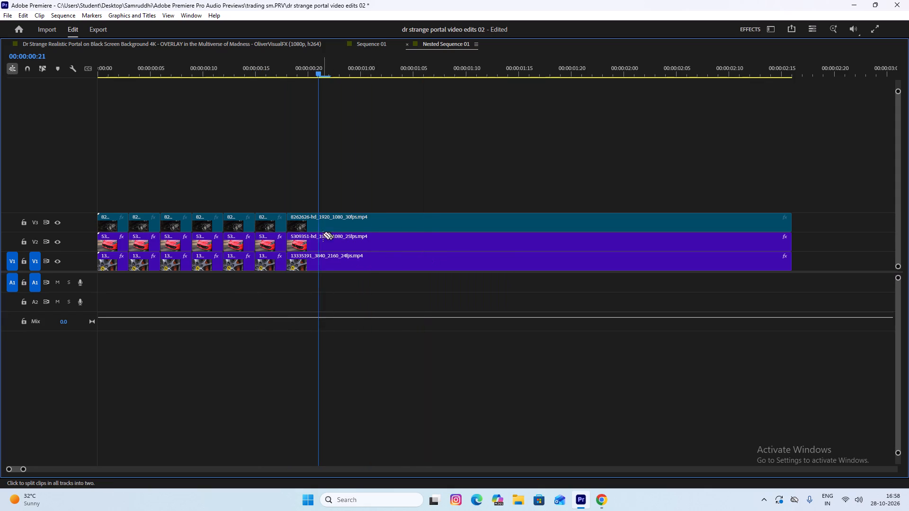
shift+click(319, 224)
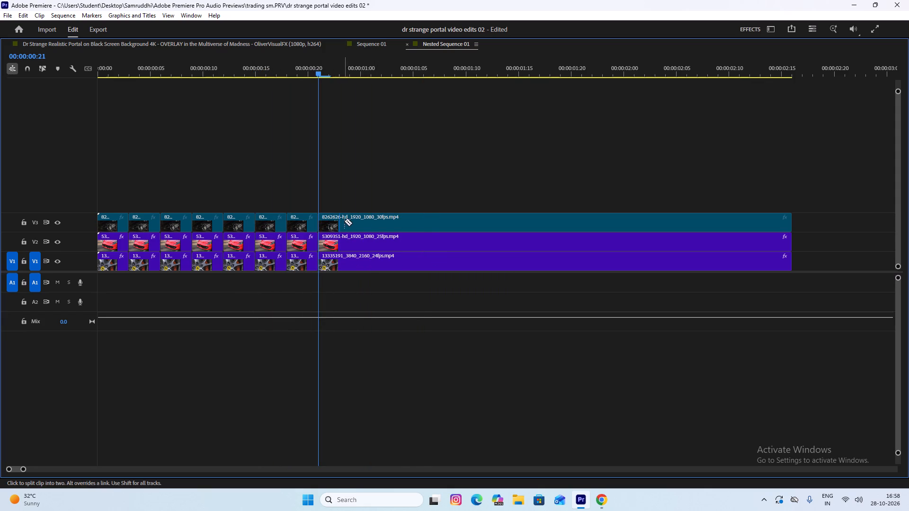
Split all three video tracks every three frames from 00:24 through 02:13, near the end of the clips.
shift+click(353, 222)
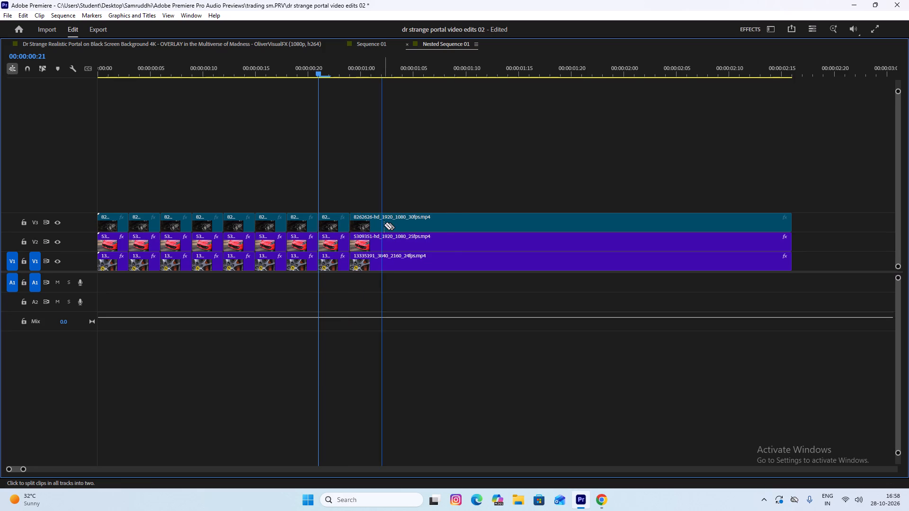
shift+click(384, 225)
shift+click(411, 230)
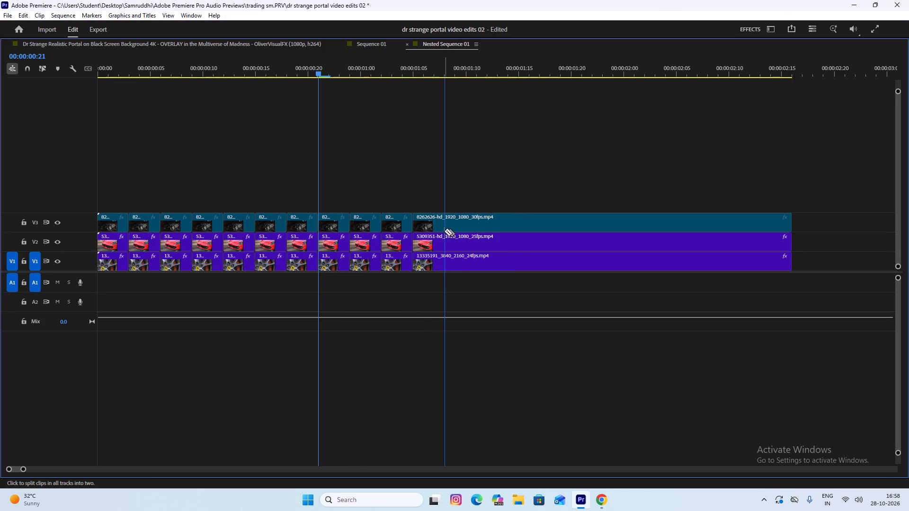
shift+click(444, 231)
shift+click(474, 232)
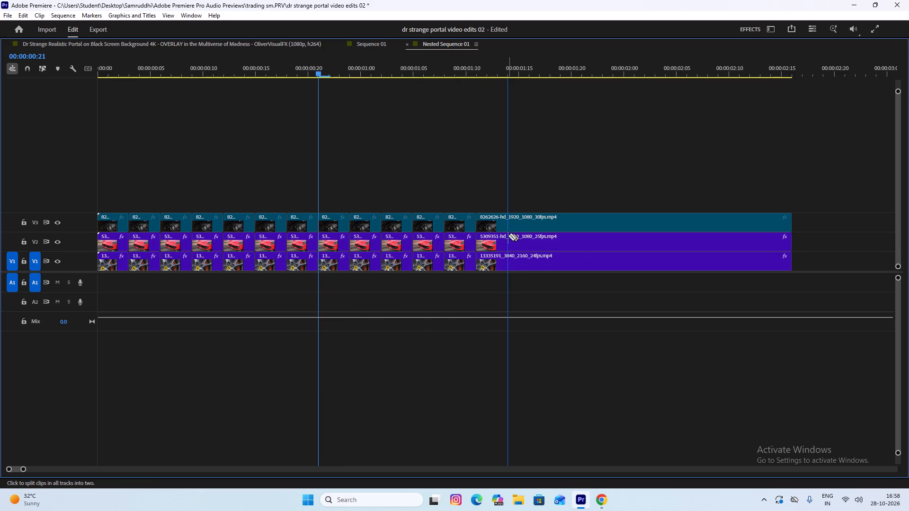
shift+click(508, 236)
shift+click(542, 237)
shift+click(568, 237)
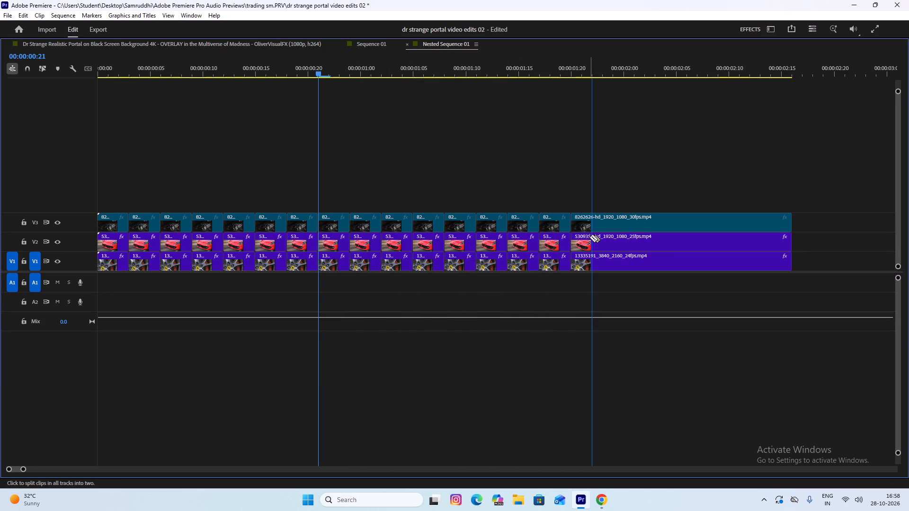
shift+click(599, 237)
shift+click(633, 238)
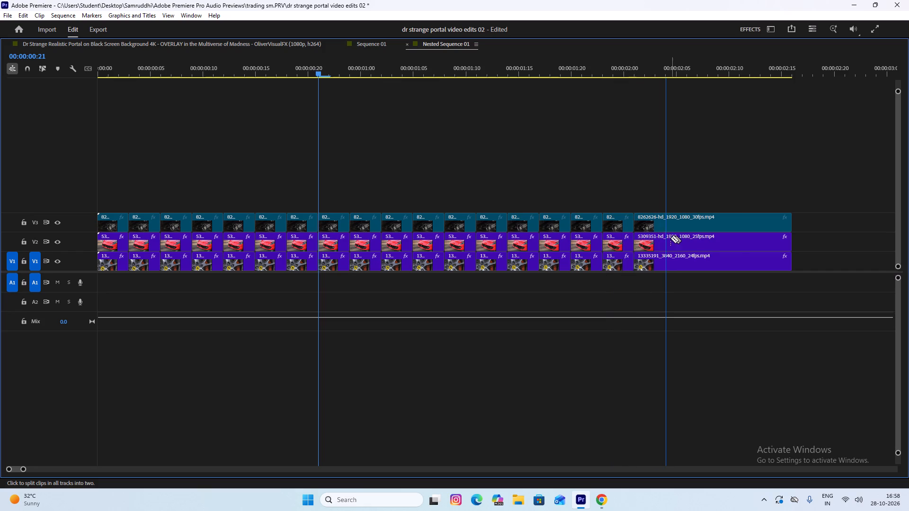
shift+click(669, 238)
shift+click(700, 237)
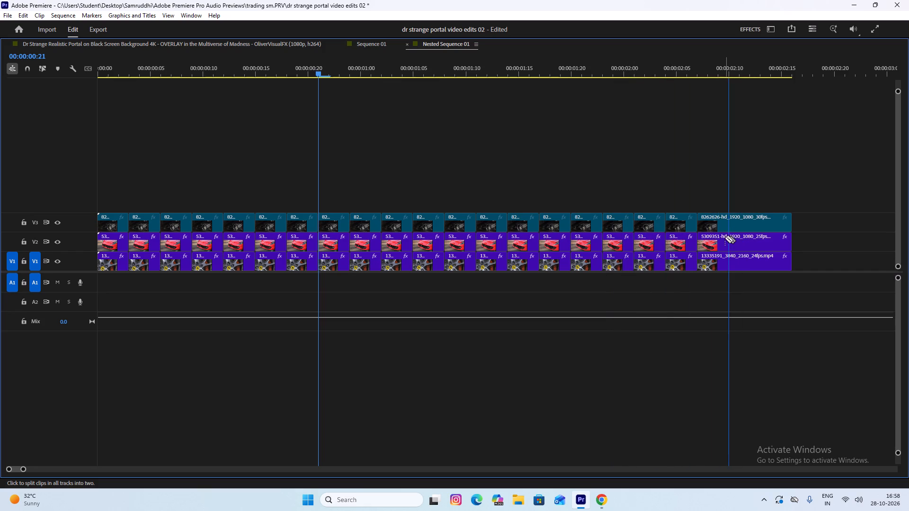
shift+click(725, 238)
shift+click(760, 237)
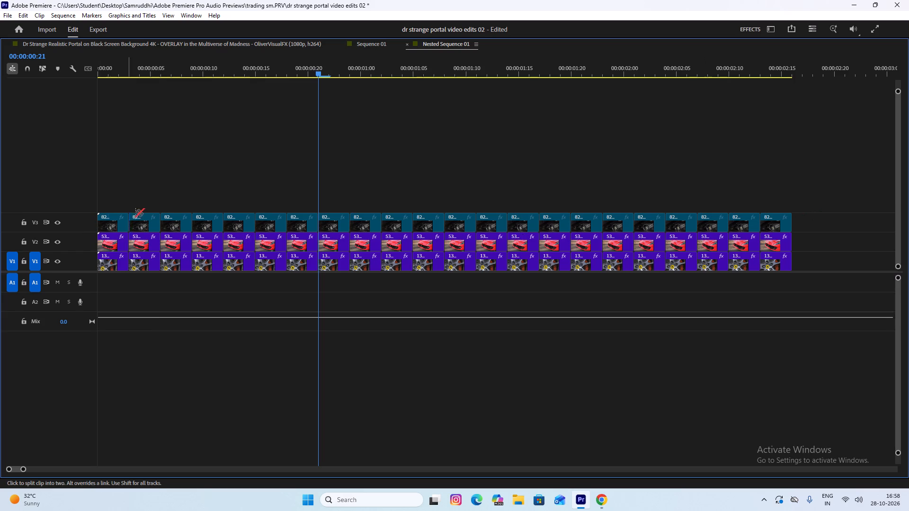
Delete the V3 and V2 pieces of the first three-frame segment and only the V3 piece of the second.
key(v)
drag(104, 194, 111, 234)
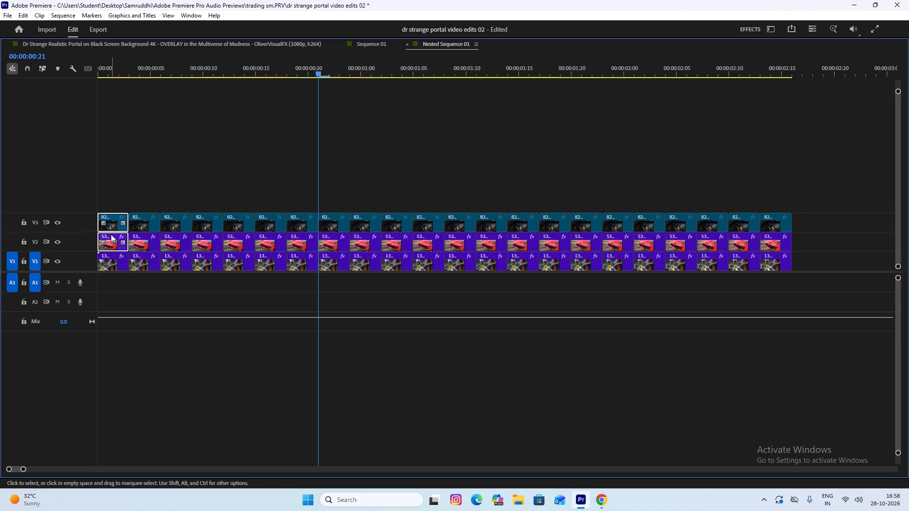
key(Delete)
click(113, 64)
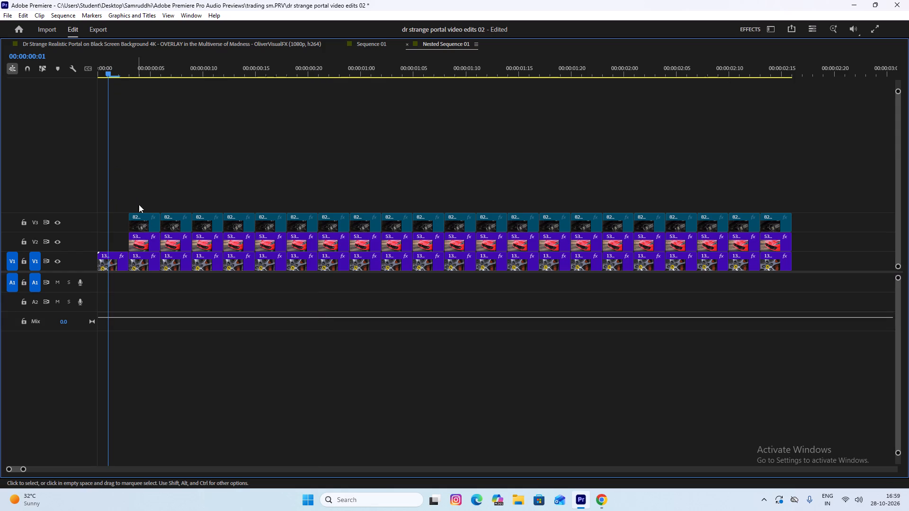
click(139, 222)
key(Delete)
Delete the V3 and V2 pieces of the segments starting at frames 9 and 18, and only the V3 pieces at frames 12 and 21.
drag(129, 66, 138, 67)
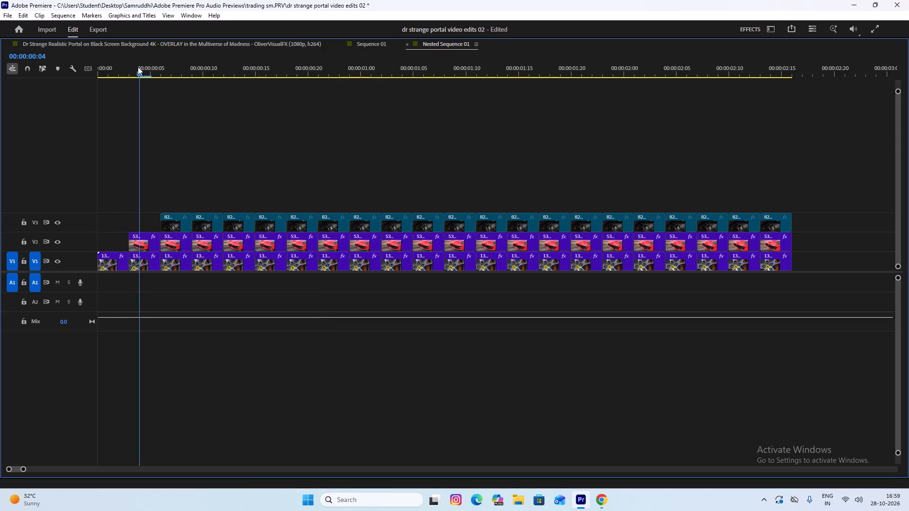
drag(138, 67, 179, 67)
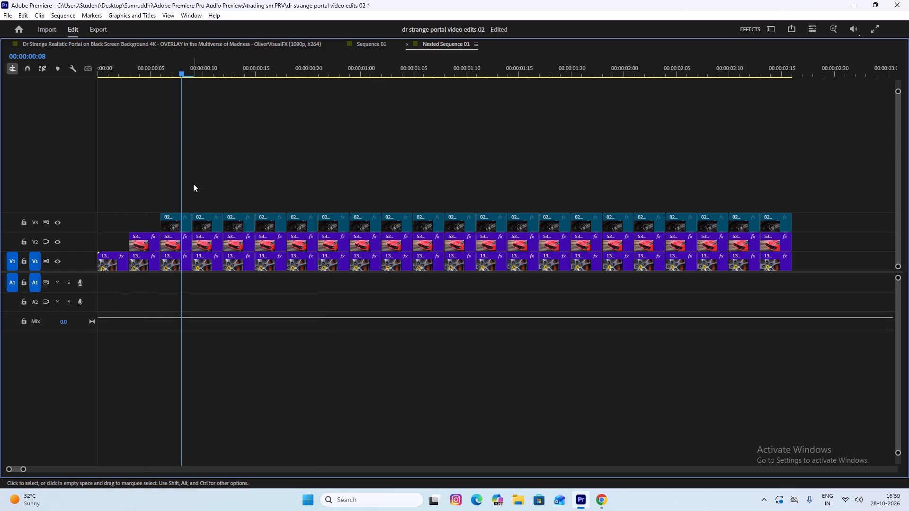
drag(212, 201, 214, 240)
key(Delete)
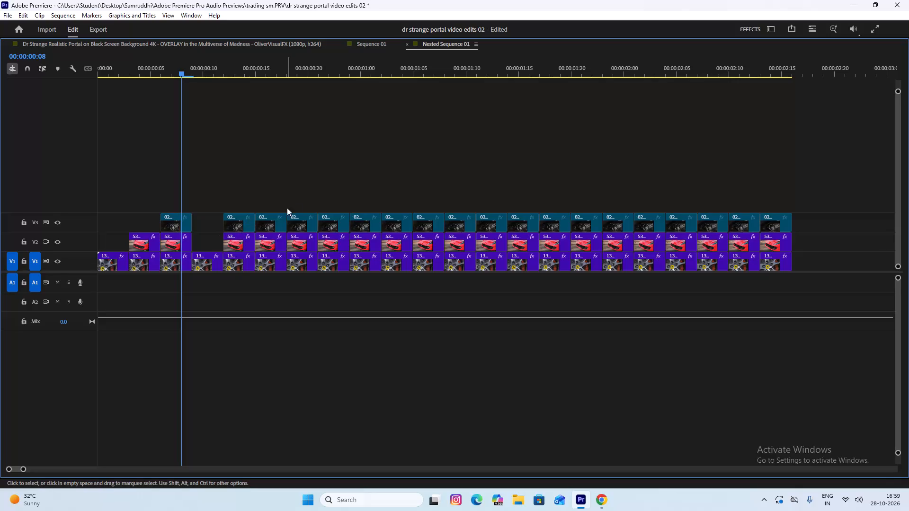
click(237, 223)
key(Delete)
drag(306, 196, 306, 213)
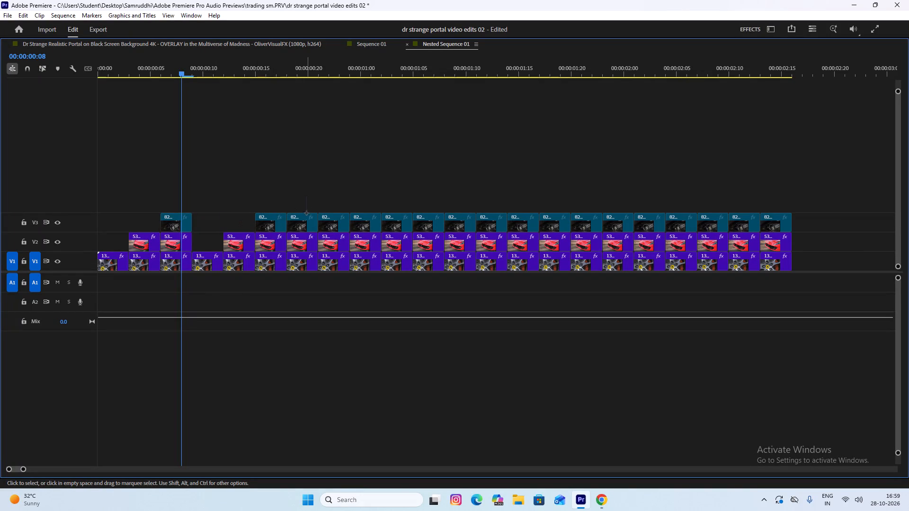
drag(306, 213, 304, 241)
key(Delete)
click(323, 223)
click(338, 222)
key(Delete)
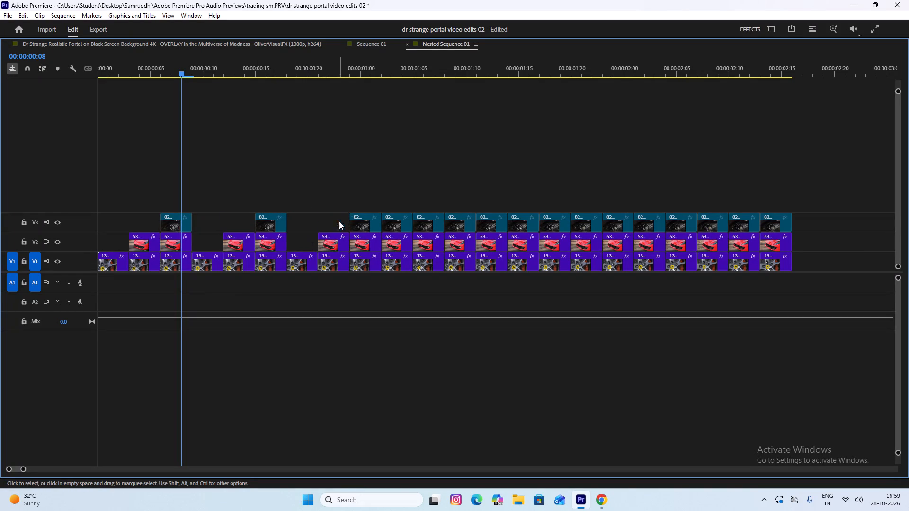
Delete the V3 and V2 pieces of the segments starting at 01:02 and 01:11, and only the V3 pieces at 01:05 and 01:14.
drag(402, 179, 399, 242)
key(Delete)
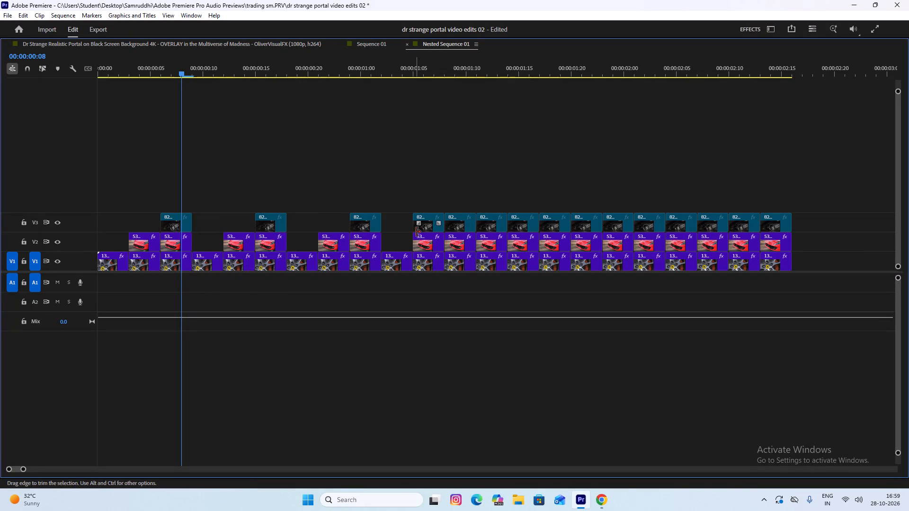
click(425, 232)
key(Delete)
drag(479, 194, 490, 241)
key(Delete)
click(520, 223)
key(Delete)
Delete the V3 and V2 pieces of the segments at 01:20, 02:04 and 02:13, and only the V3 pieces at 01:23 and 02:07.
drag(580, 200, 585, 241)
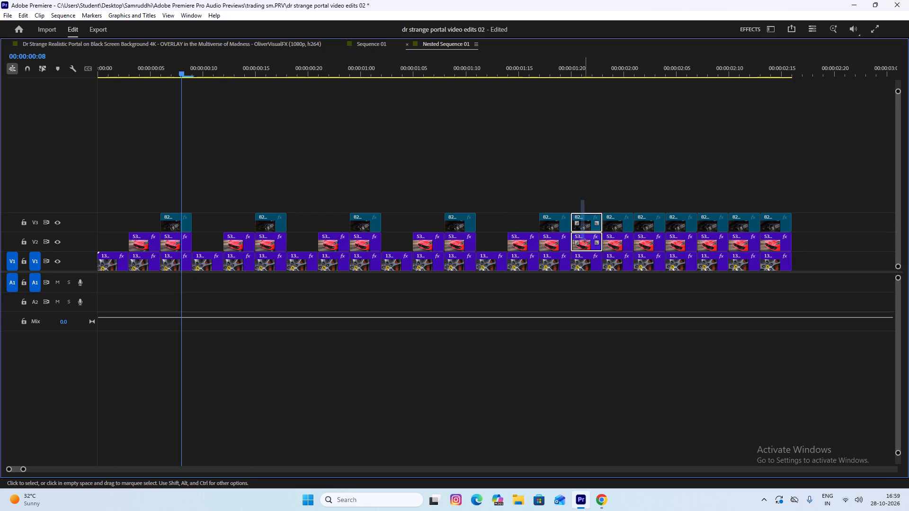
drag(585, 241, 586, 245)
key(Delete)
click(631, 220)
click(610, 220)
click(616, 218)
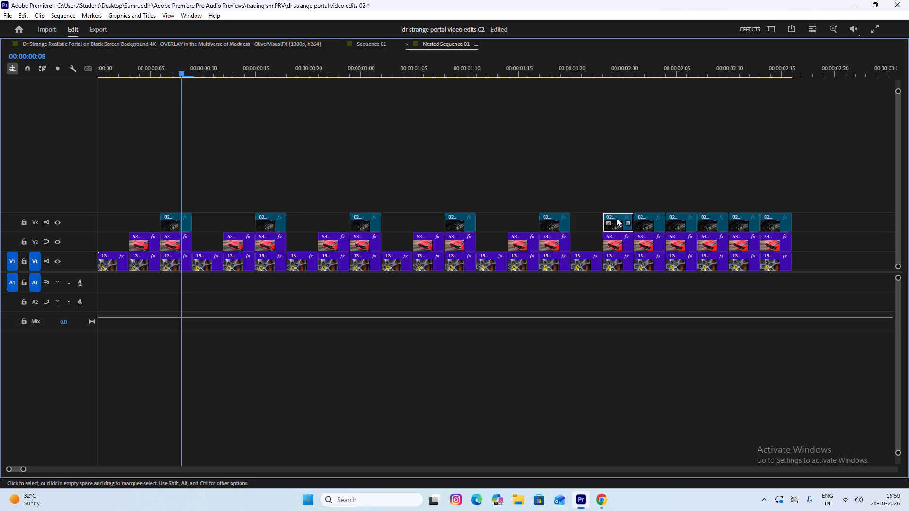
key(Delete)
drag(668, 195, 677, 238)
key(Delete)
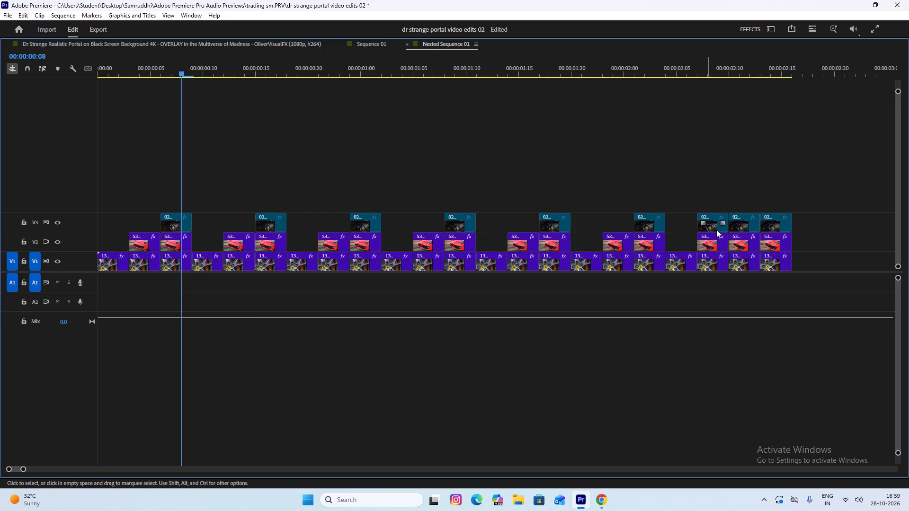
click(714, 229)
key(Delete)
drag(769, 188, 774, 232)
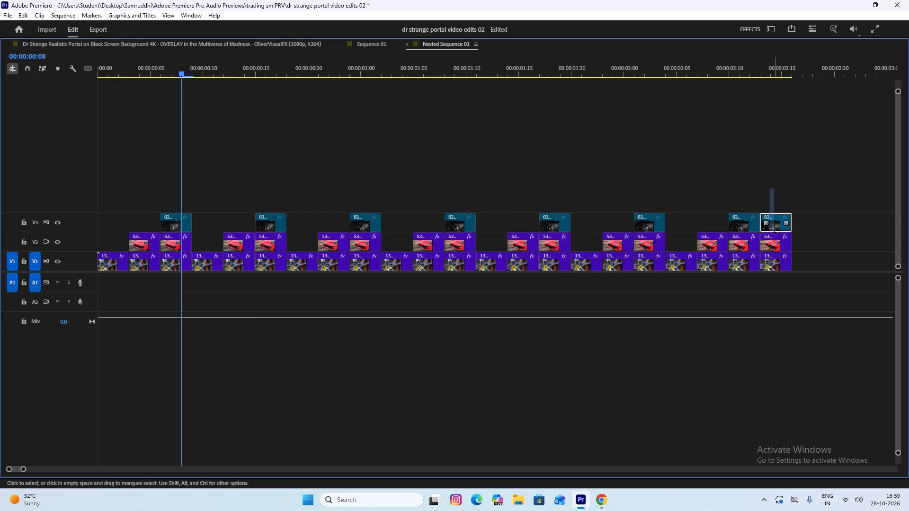
drag(774, 232, 775, 236)
key(Delete)
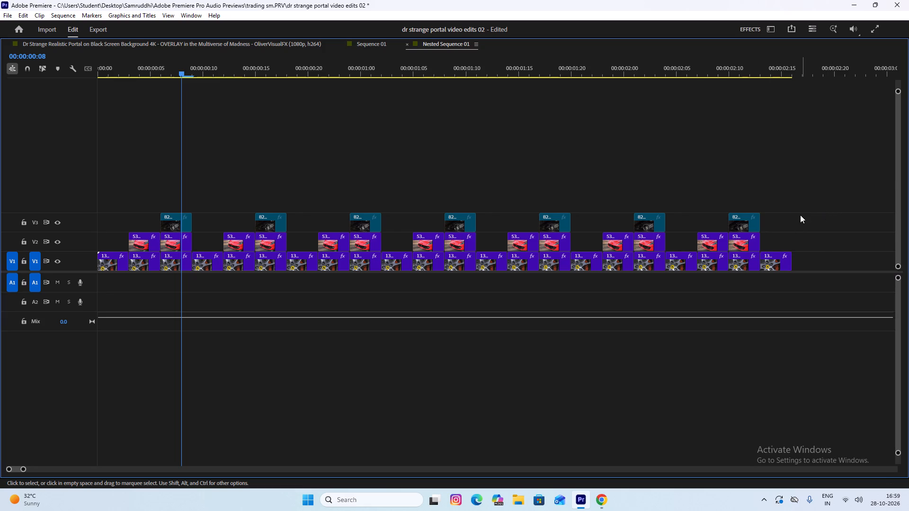
Restore the full workspace and play Nested Sequence 01 from its start to review the alternating clips.
key(grave)
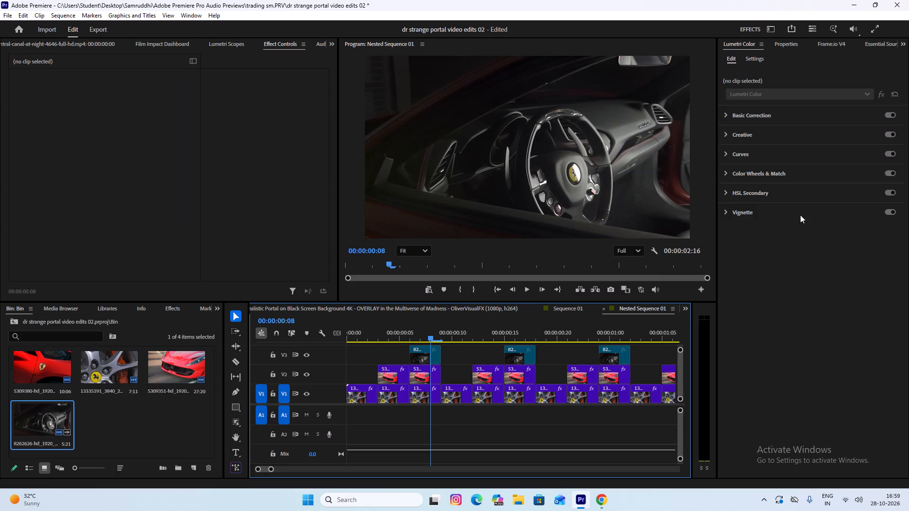
drag(453, 328, 330, 334)
key(space)
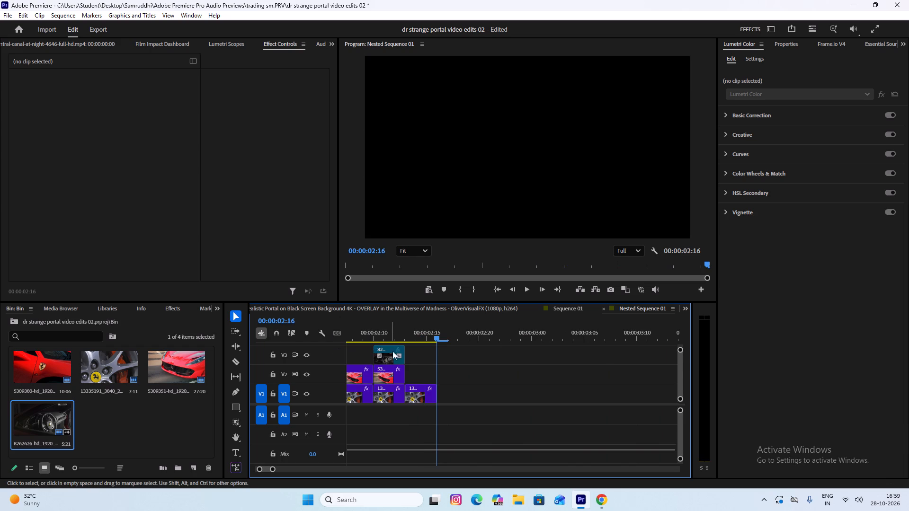
alt+scroll(392, 377, down, 1)
alt+scroll(392, 378, up, 2)
alt+scroll(392, 378, down, 10)
drag(406, 333, 312, 332)
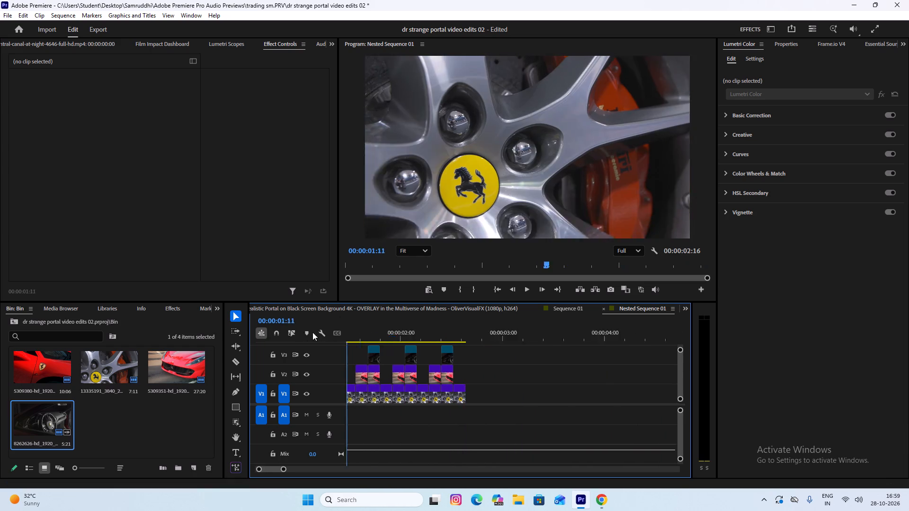
drag(312, 332, 239, 332)
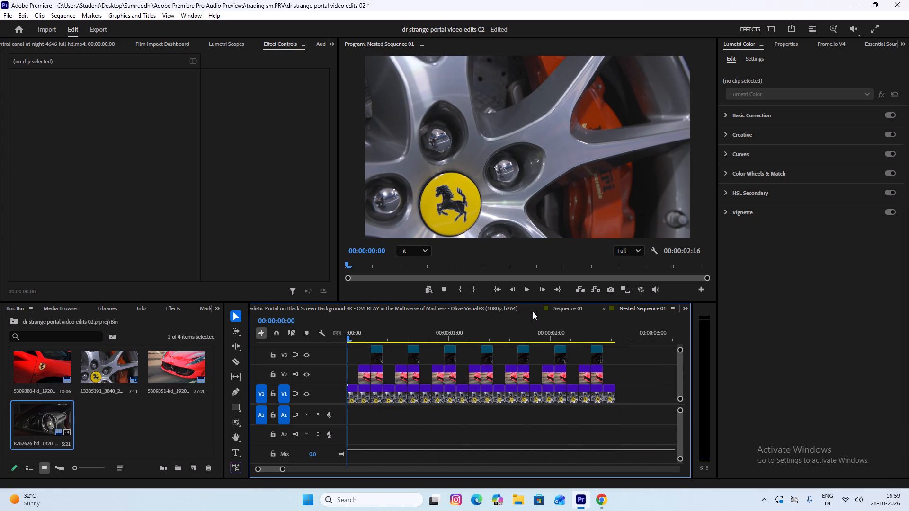
Switch to Sequence 01 and play it from just before the nested clip to check the flashing clips behind the badge.
click(557, 310)
drag(363, 339, 357, 338)
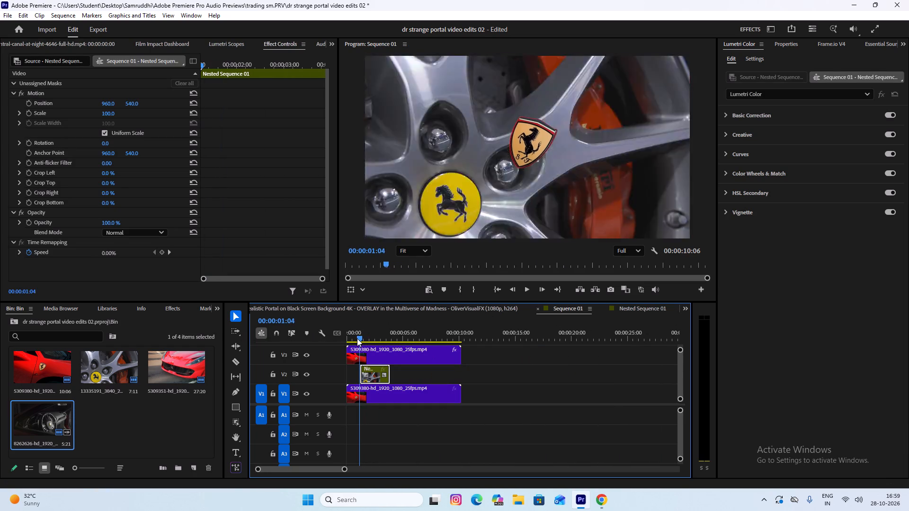
drag(357, 338, 356, 338)
key(space)
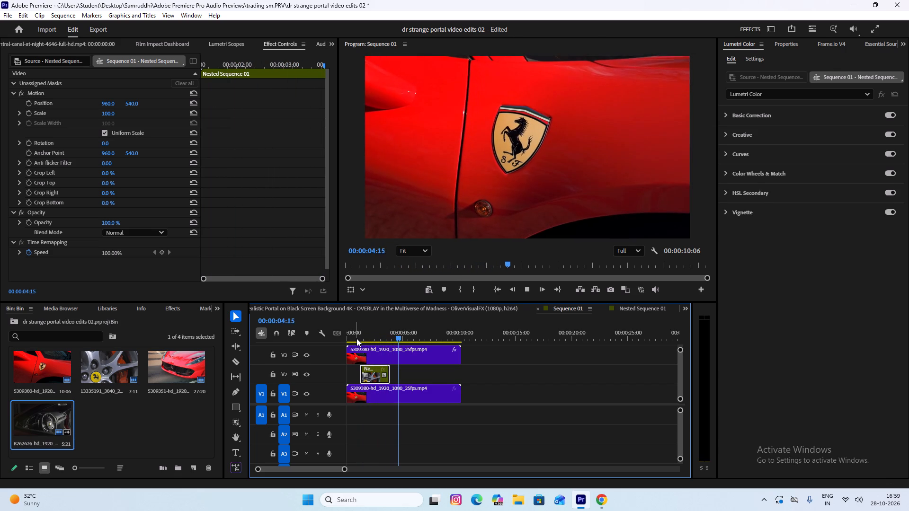
key(space)
drag(378, 330, 368, 329)
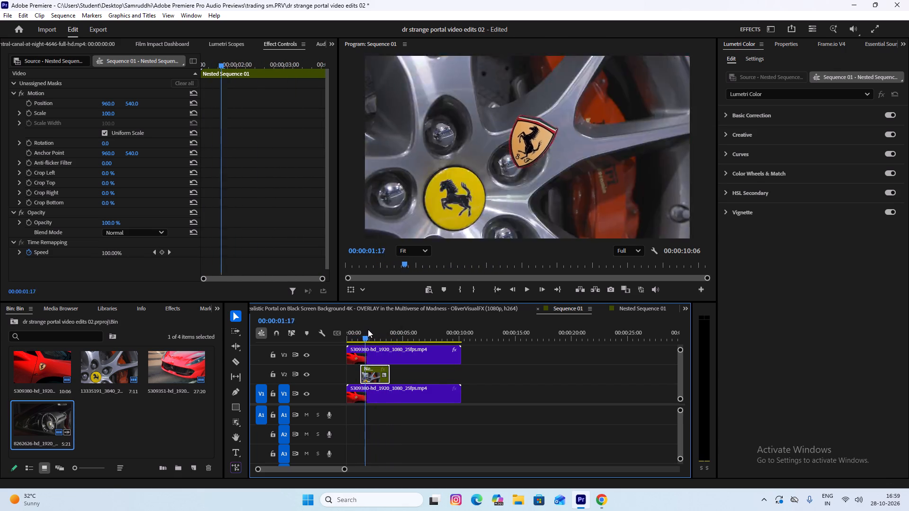
drag(368, 329, 366, 329)
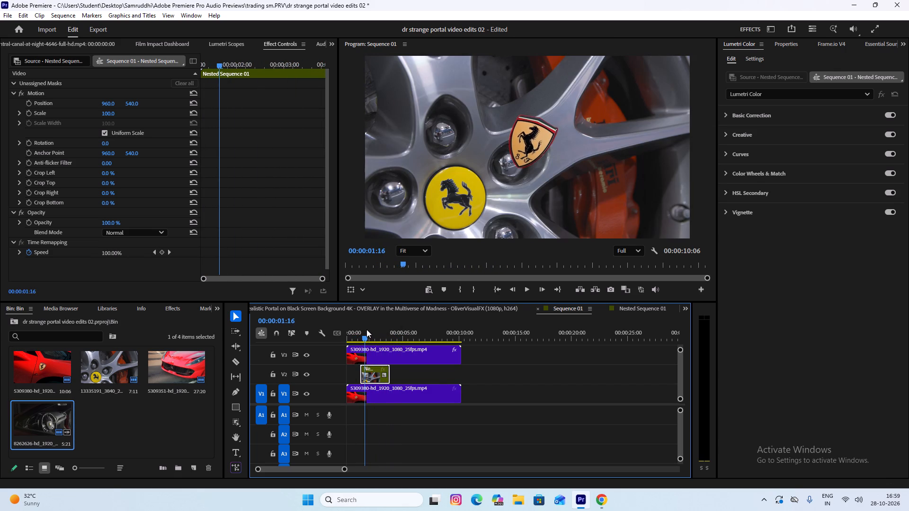
drag(366, 329, 365, 333)
Keyframe Crop Top and Crop Bottom at 50% on the nested clip's first frame, 00:00:01:06.
click(375, 370)
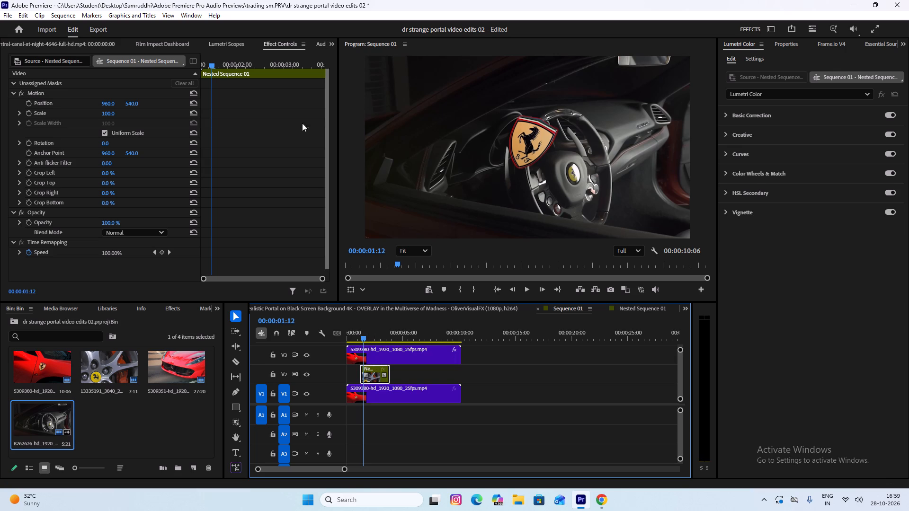
drag(213, 64, 189, 64)
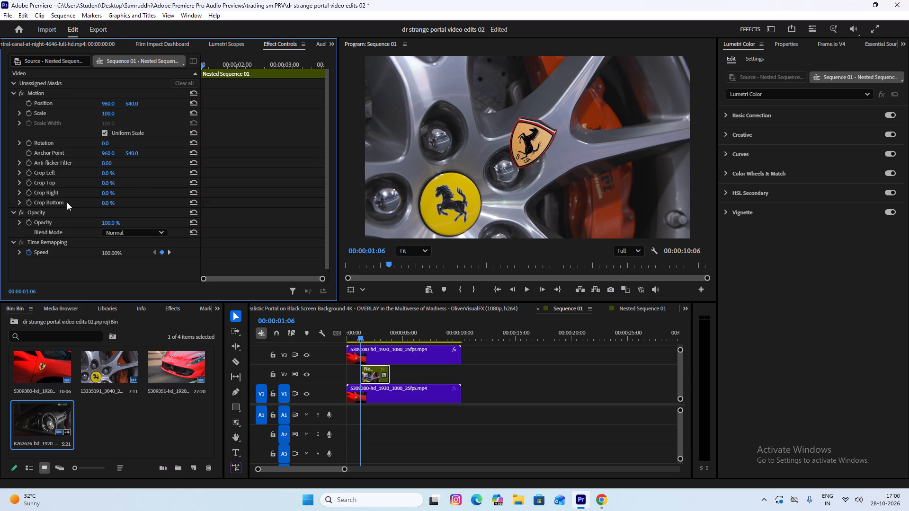
click(107, 185)
text(50)
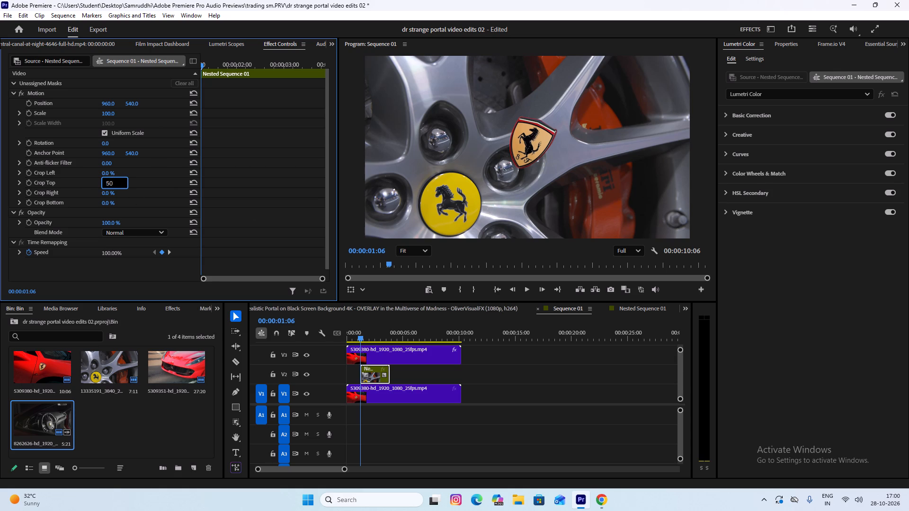
click(106, 203)
text(50)
key(Return)
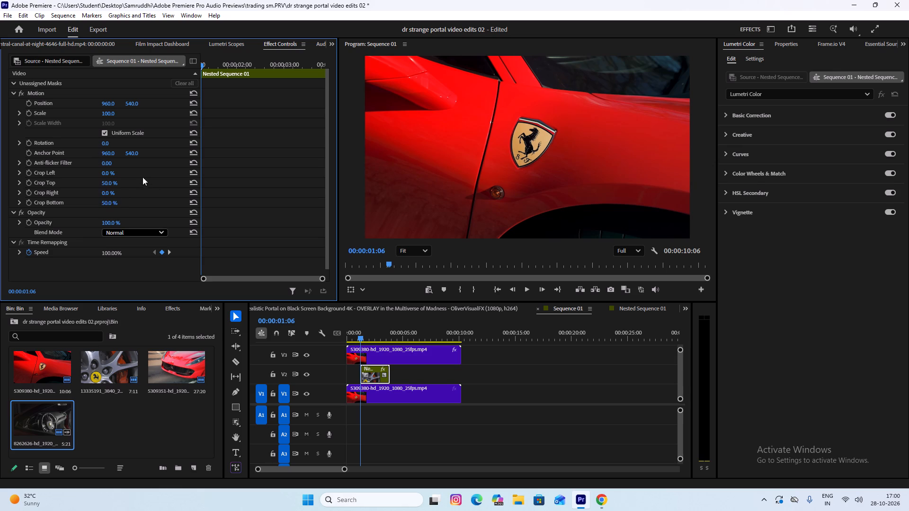
click(29, 184)
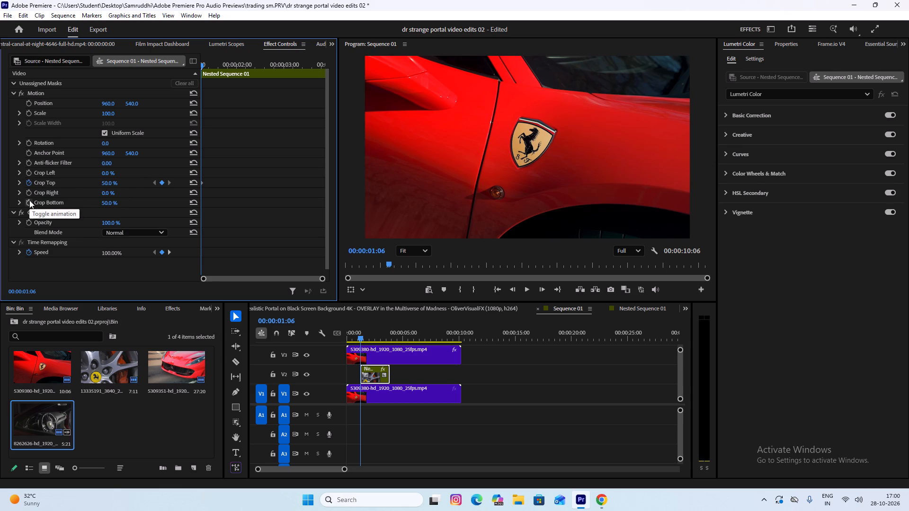
click(30, 201)
Add keyframes at 00:00:03:21 setting the nested clip's Crop Top and Crop Bottom to 0%.
drag(202, 64, 205, 64)
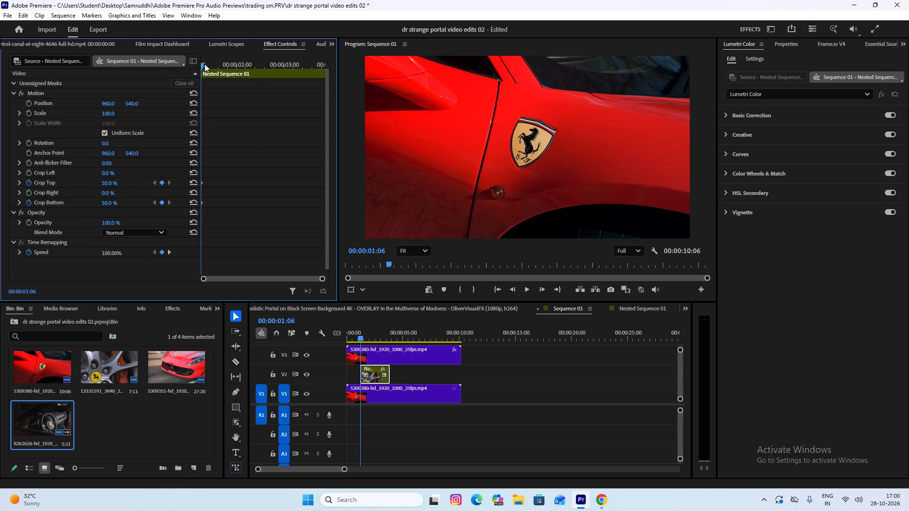
drag(205, 64, 330, 77)
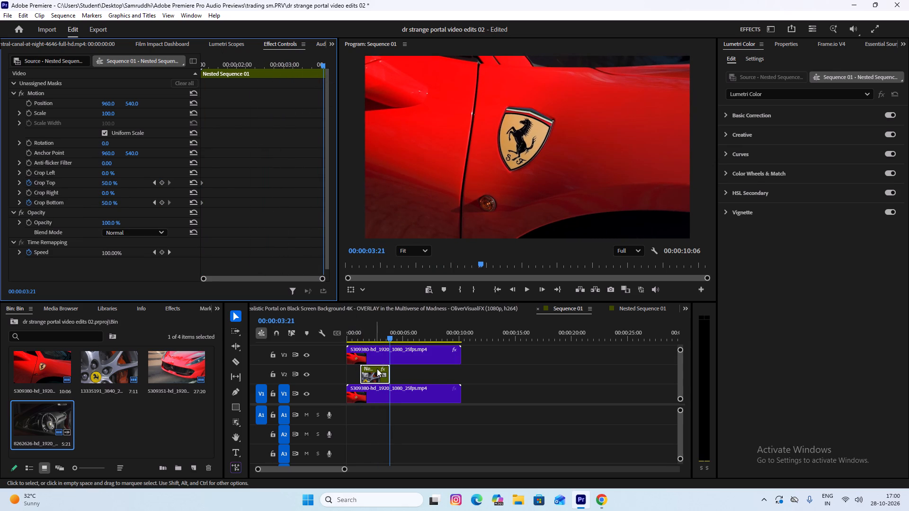
click(111, 183)
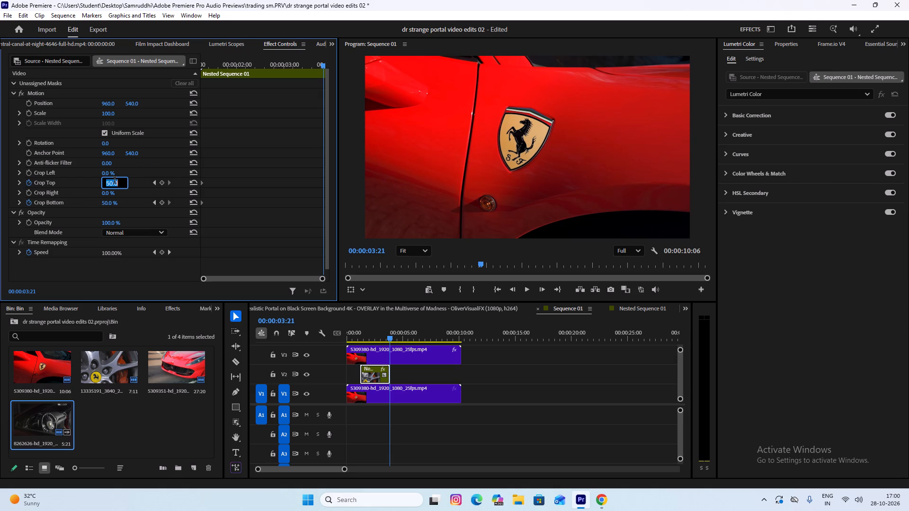
key(0)
click(107, 201)
key(0)
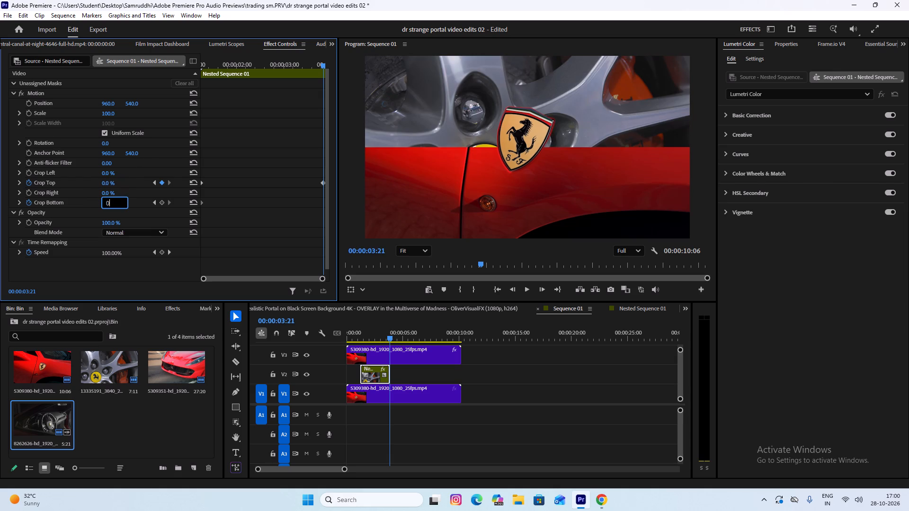
click(126, 193)
Play Sequence 01 from the start to review the nested clip's crop animation.
drag(392, 340, 364, 342)
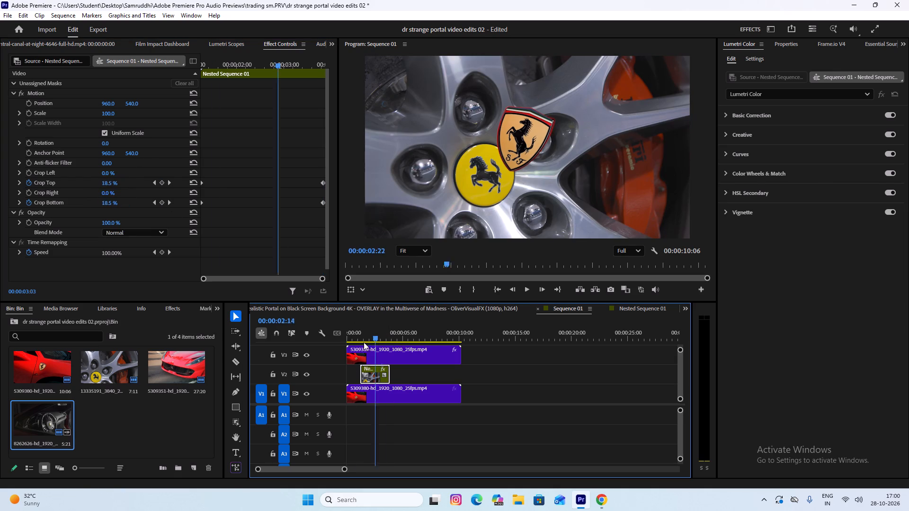
drag(364, 342, 323, 344)
key(space)
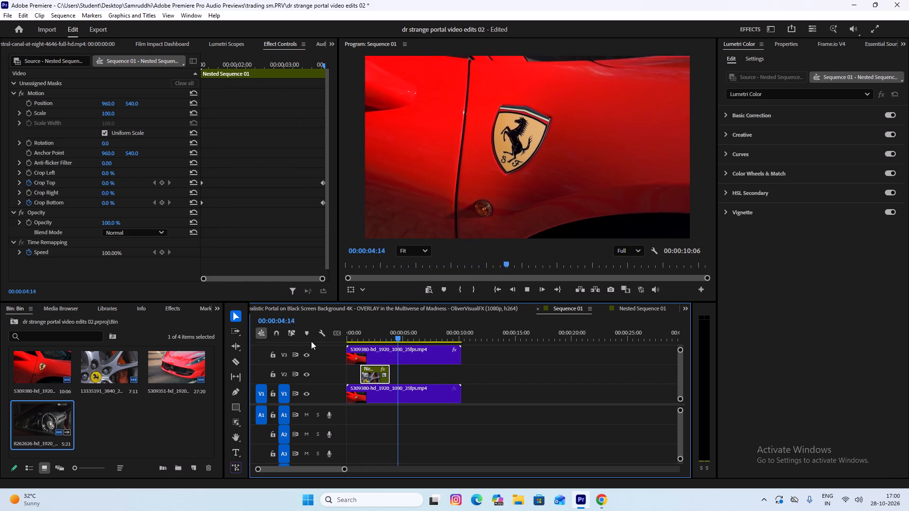
key(space)
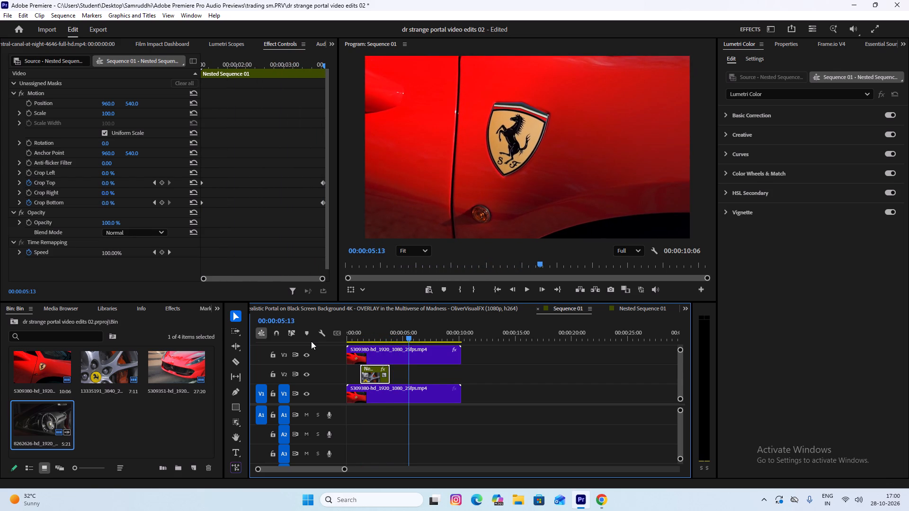
Trim the ends of the V3 and V1 car clips back to the end of the nested clip on V2.
drag(397, 338, 390, 338)
key(Right)
key(Right)
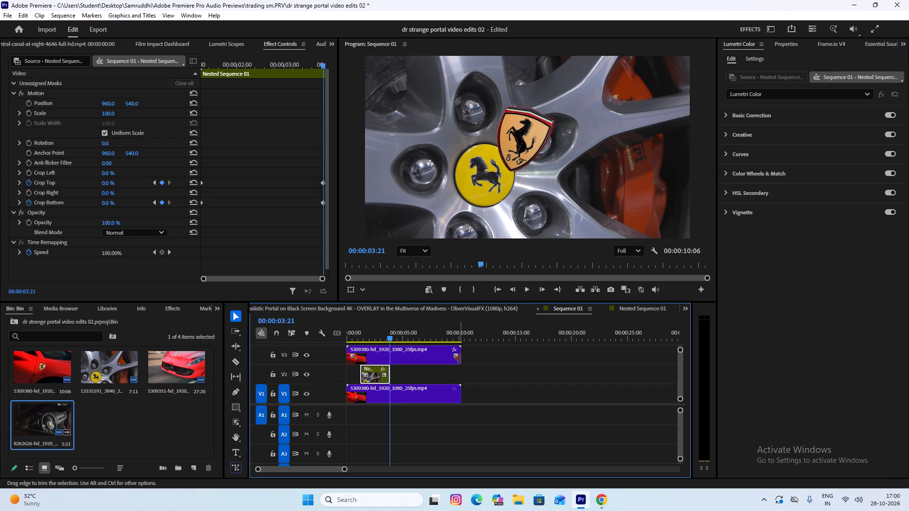
drag(459, 359, 389, 358)
drag(460, 396, 390, 392)
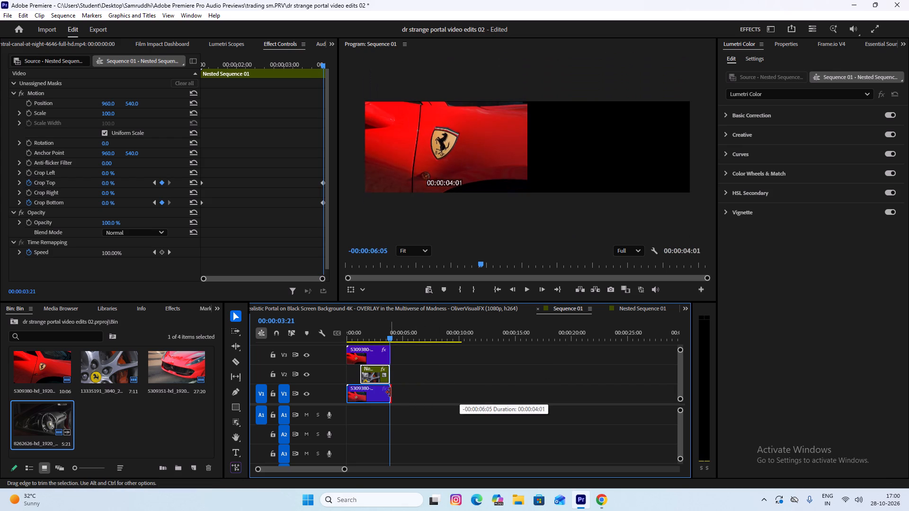
drag(390, 392, 389, 392)
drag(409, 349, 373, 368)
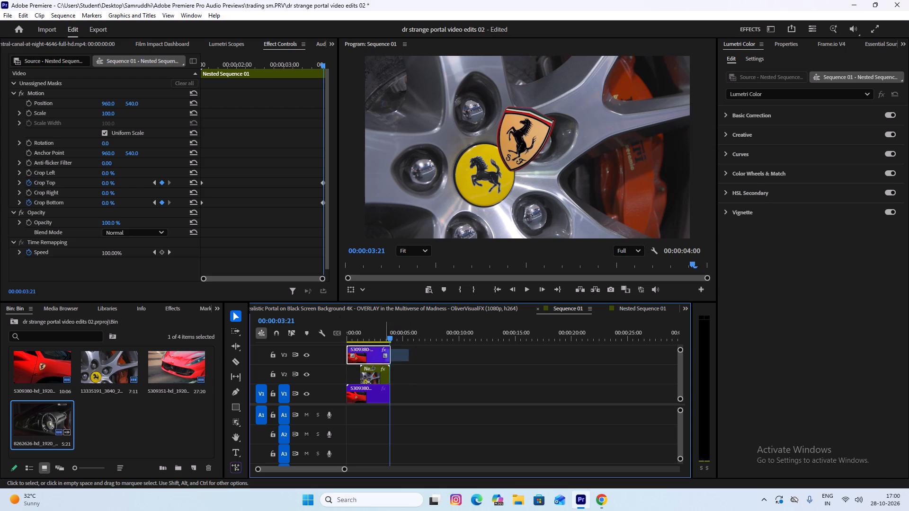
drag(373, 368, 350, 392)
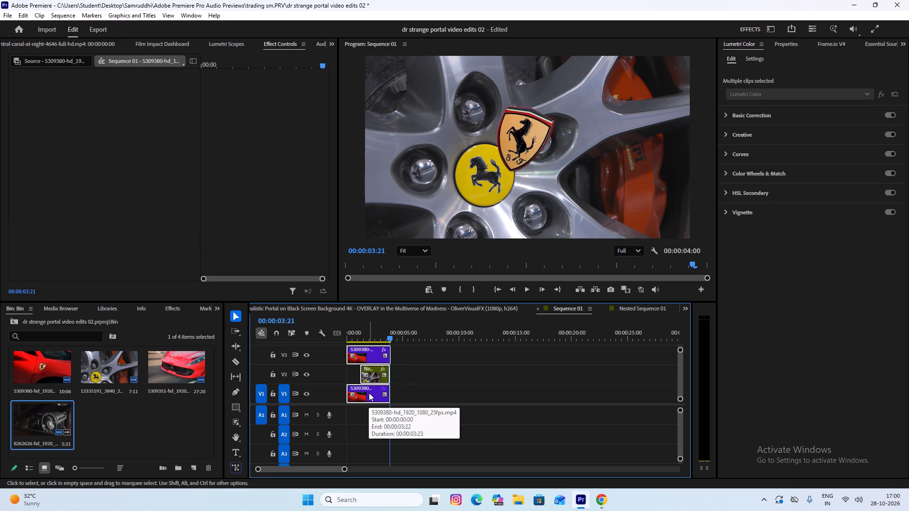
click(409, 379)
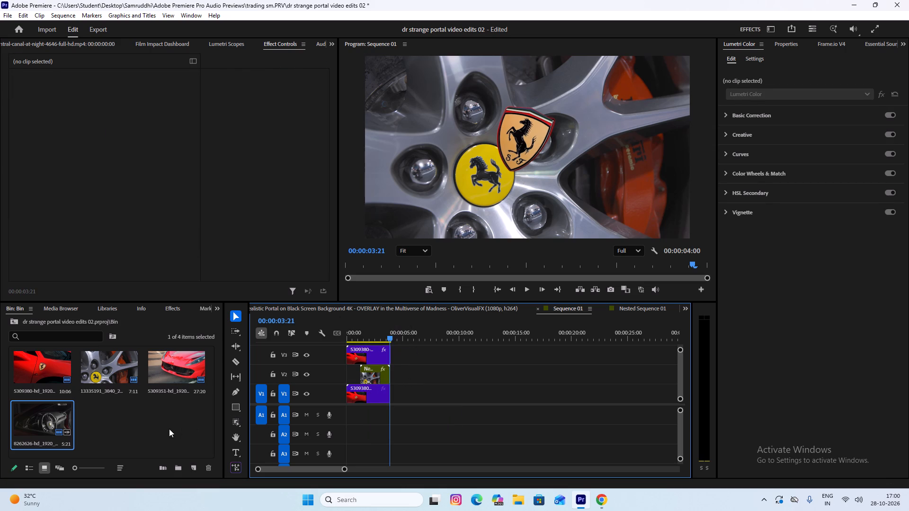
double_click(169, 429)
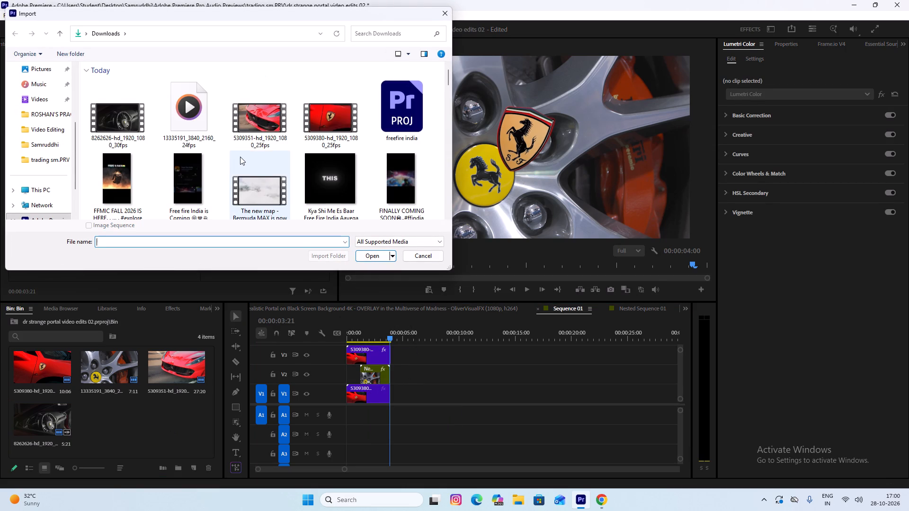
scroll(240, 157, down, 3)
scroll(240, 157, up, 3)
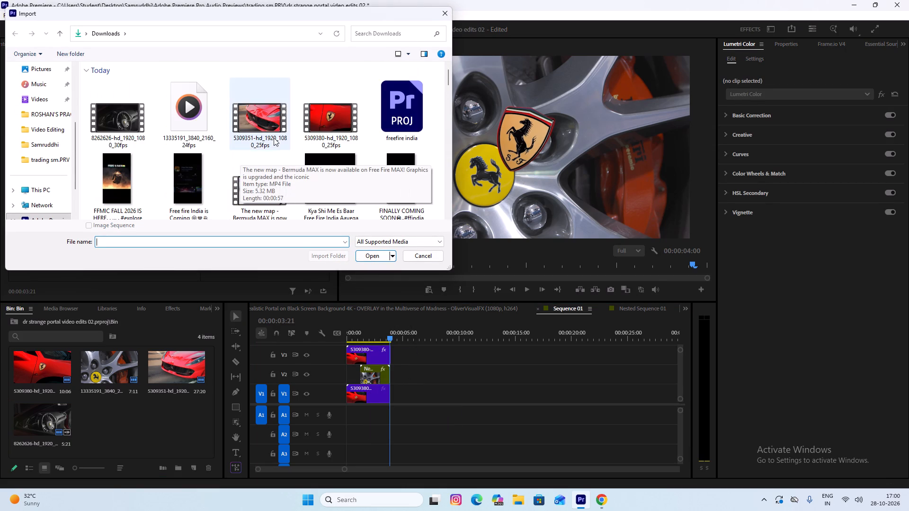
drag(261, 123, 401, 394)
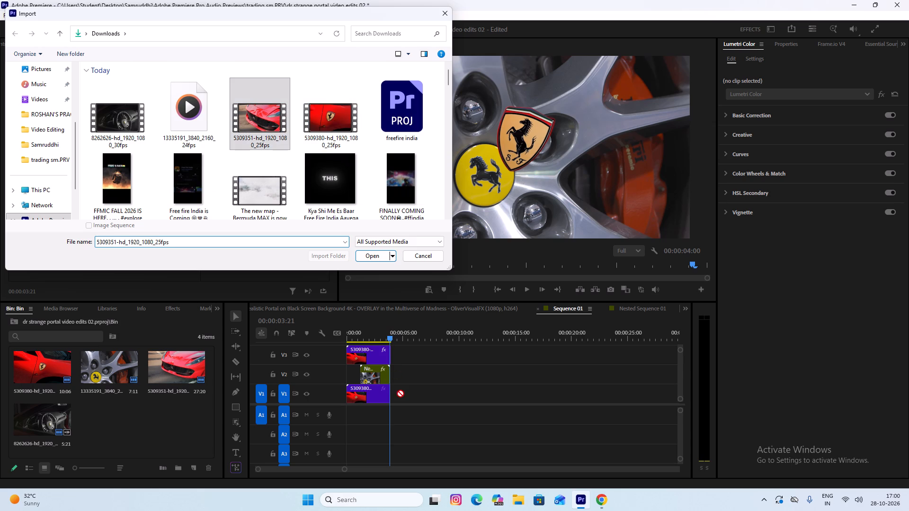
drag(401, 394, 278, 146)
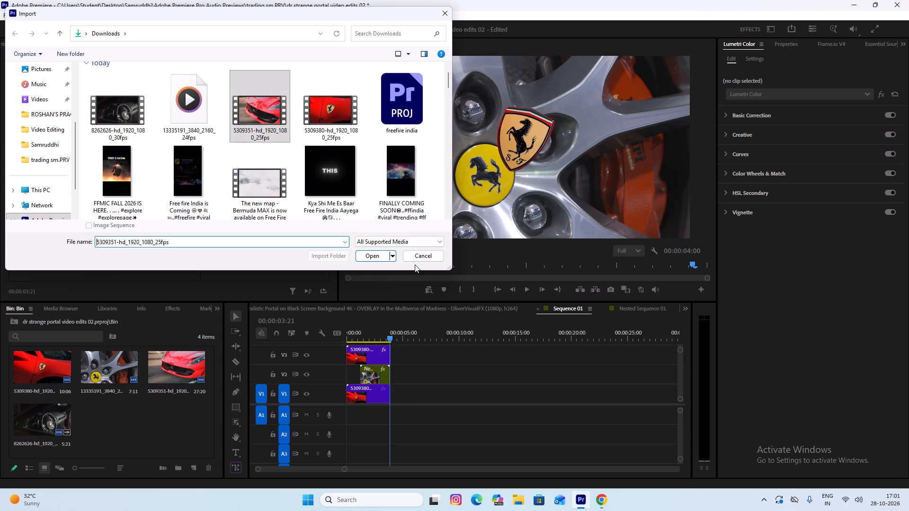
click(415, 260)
Place the 5309351 red car clip on V1 directly after the first V1 clip, with timeline snapping turned on.
drag(174, 361, 392, 397)
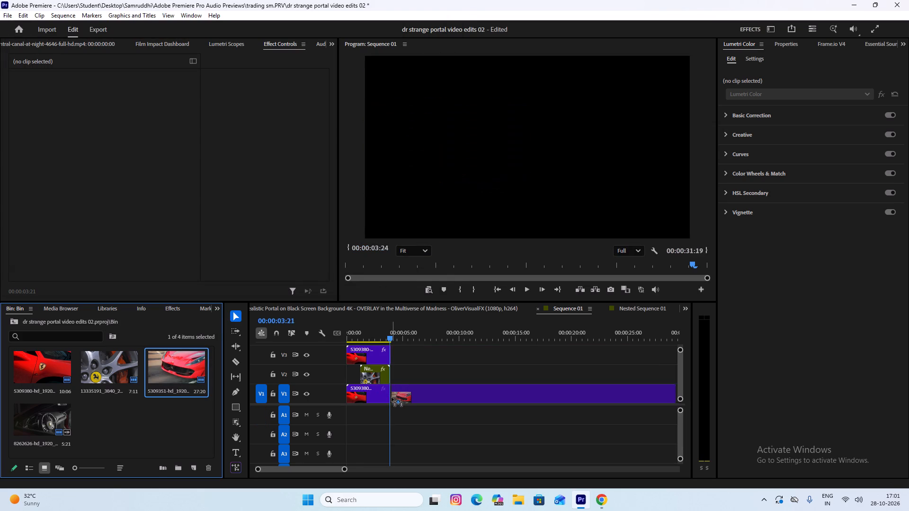
drag(392, 397, 394, 396)
click(428, 399)
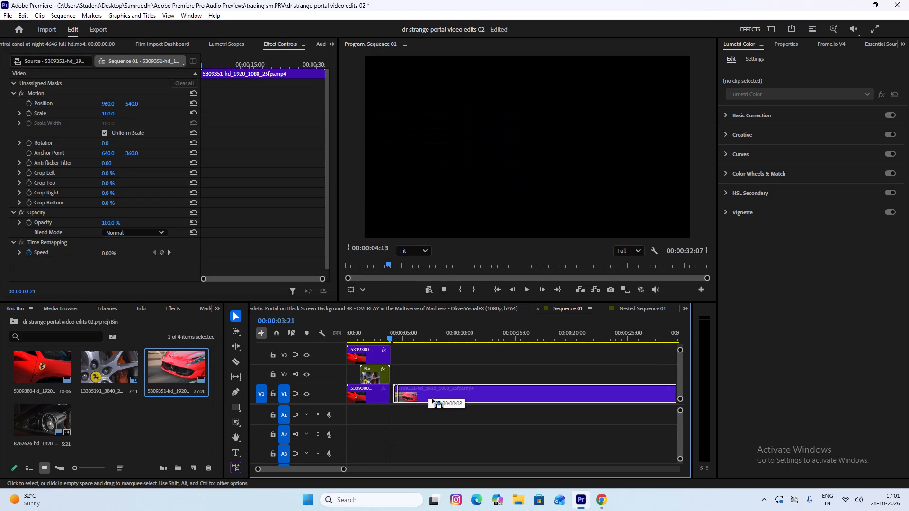
click(277, 332)
click(439, 397)
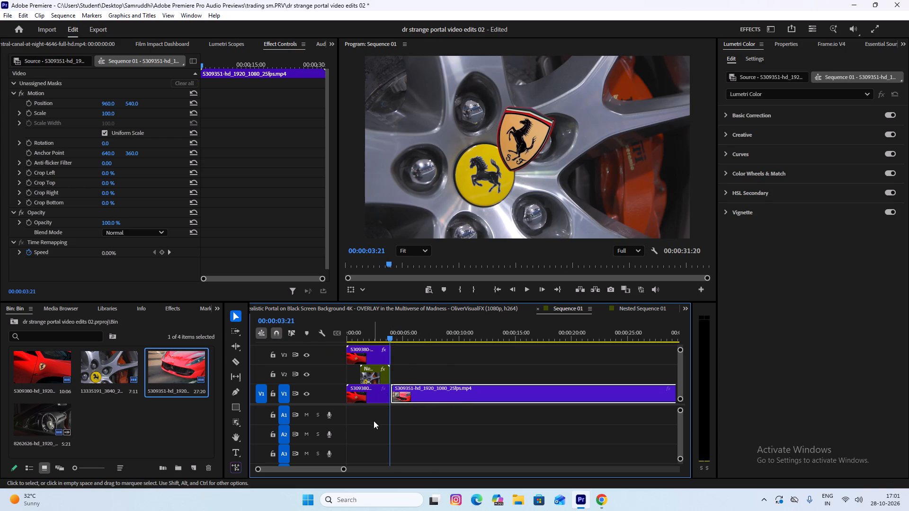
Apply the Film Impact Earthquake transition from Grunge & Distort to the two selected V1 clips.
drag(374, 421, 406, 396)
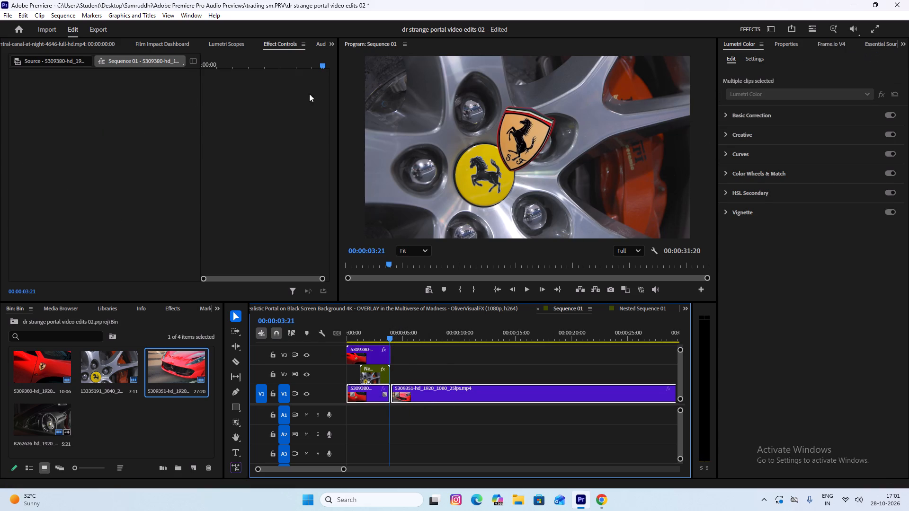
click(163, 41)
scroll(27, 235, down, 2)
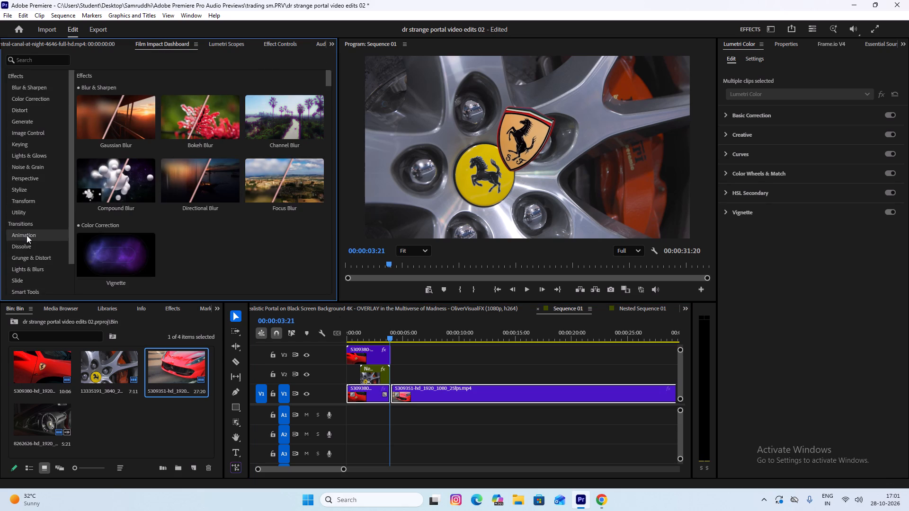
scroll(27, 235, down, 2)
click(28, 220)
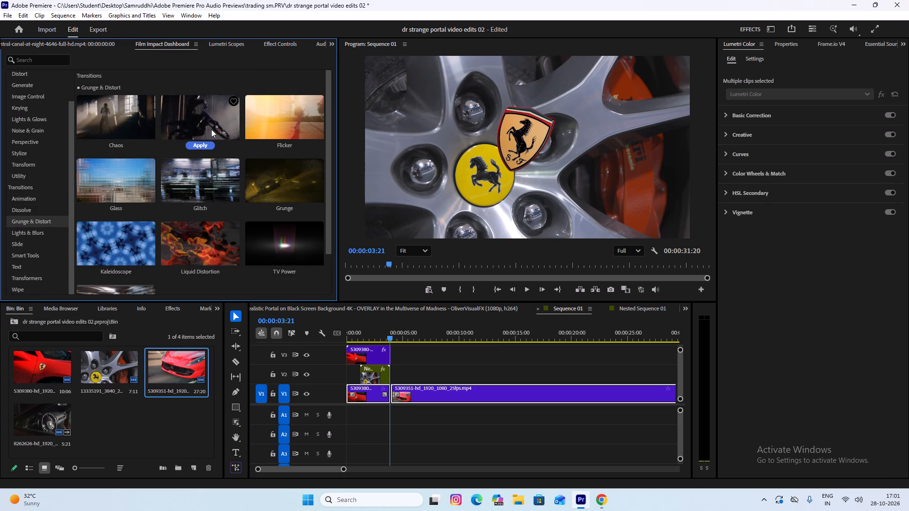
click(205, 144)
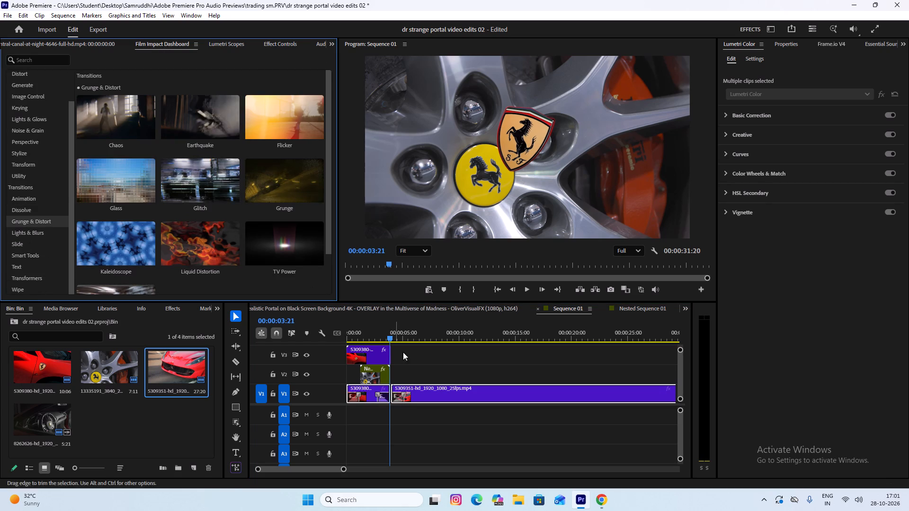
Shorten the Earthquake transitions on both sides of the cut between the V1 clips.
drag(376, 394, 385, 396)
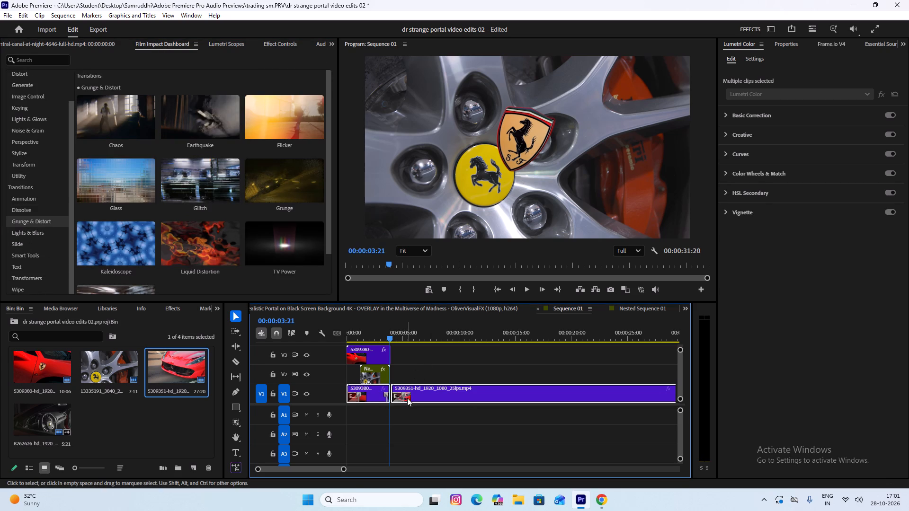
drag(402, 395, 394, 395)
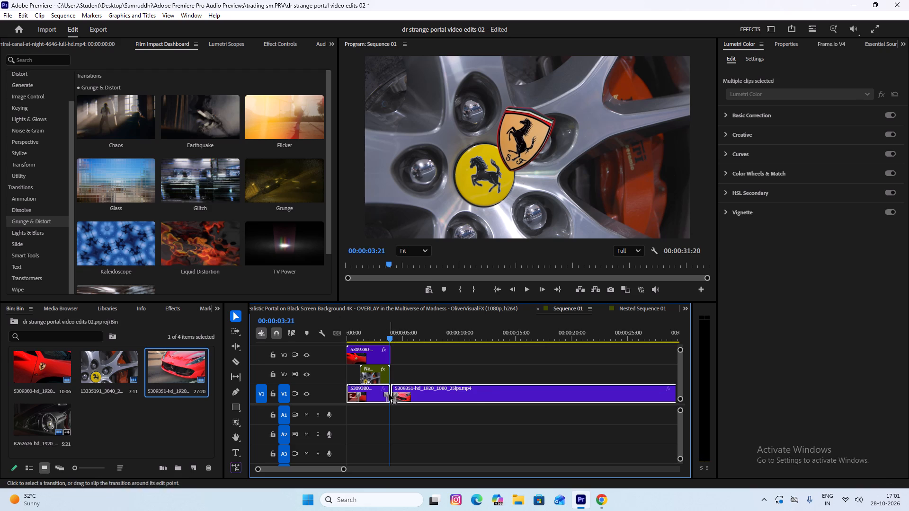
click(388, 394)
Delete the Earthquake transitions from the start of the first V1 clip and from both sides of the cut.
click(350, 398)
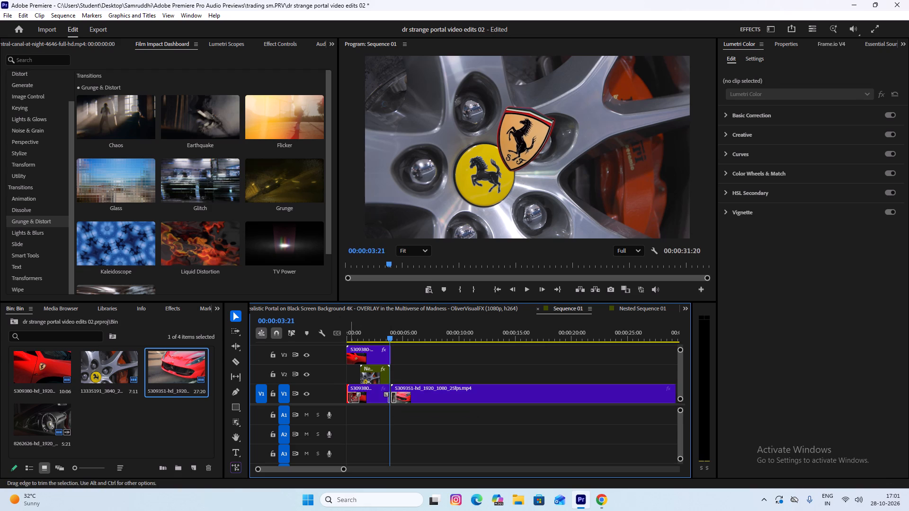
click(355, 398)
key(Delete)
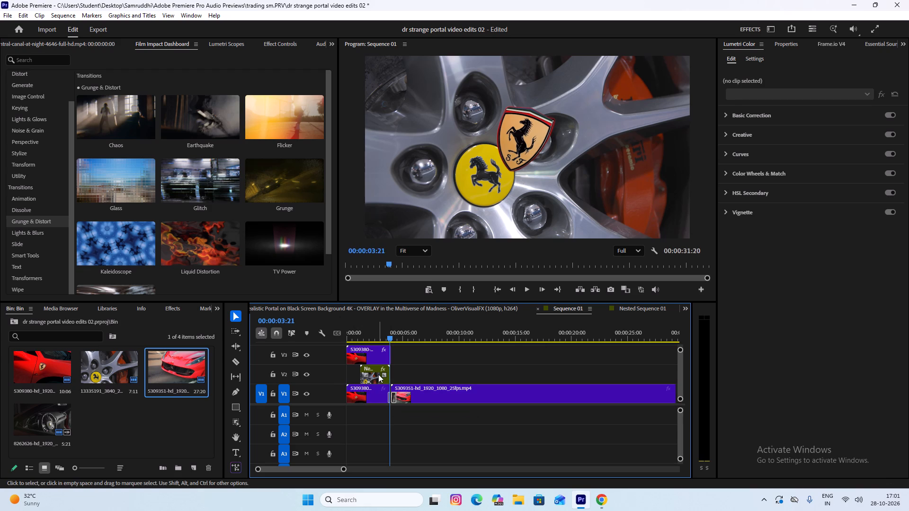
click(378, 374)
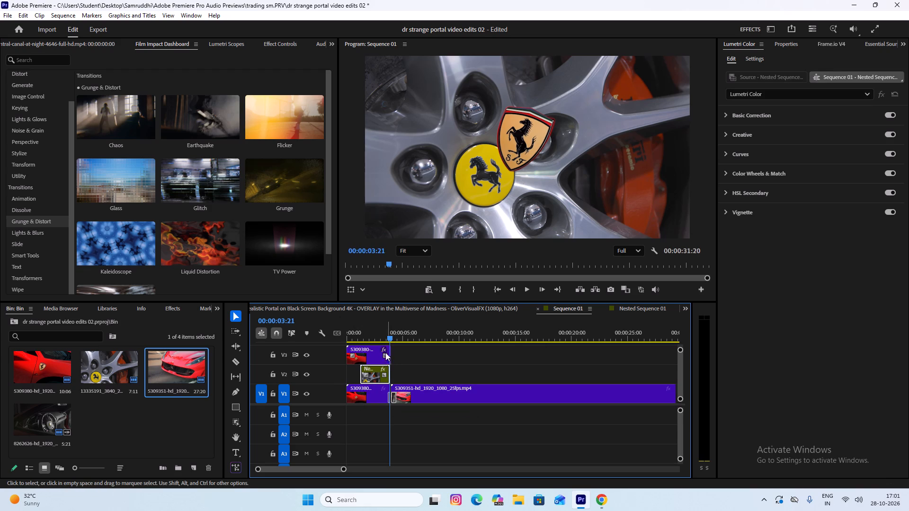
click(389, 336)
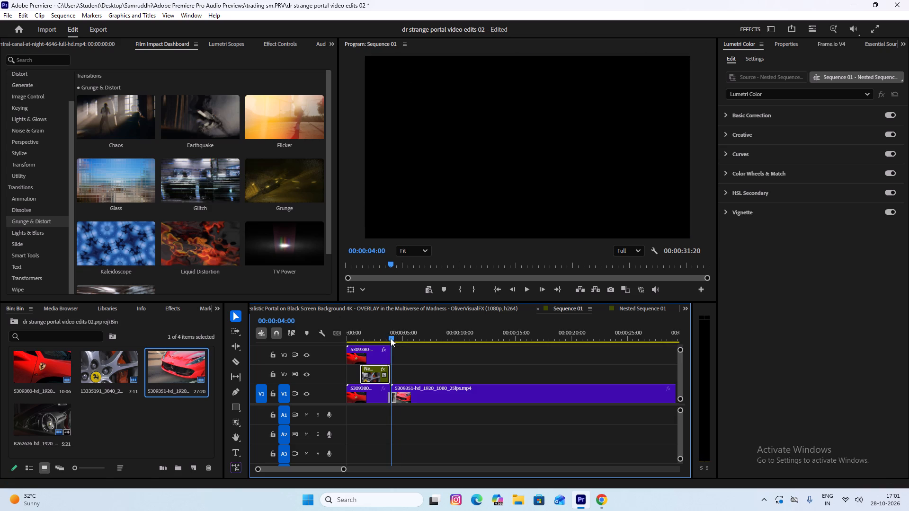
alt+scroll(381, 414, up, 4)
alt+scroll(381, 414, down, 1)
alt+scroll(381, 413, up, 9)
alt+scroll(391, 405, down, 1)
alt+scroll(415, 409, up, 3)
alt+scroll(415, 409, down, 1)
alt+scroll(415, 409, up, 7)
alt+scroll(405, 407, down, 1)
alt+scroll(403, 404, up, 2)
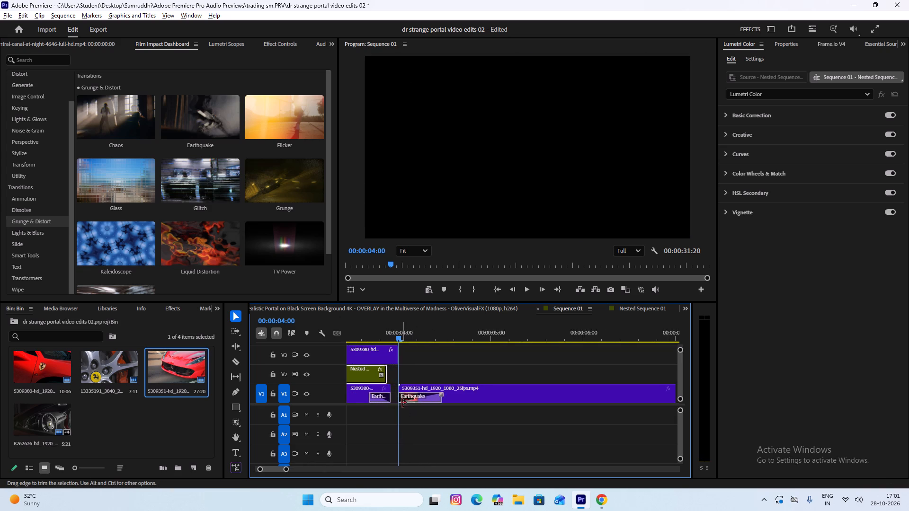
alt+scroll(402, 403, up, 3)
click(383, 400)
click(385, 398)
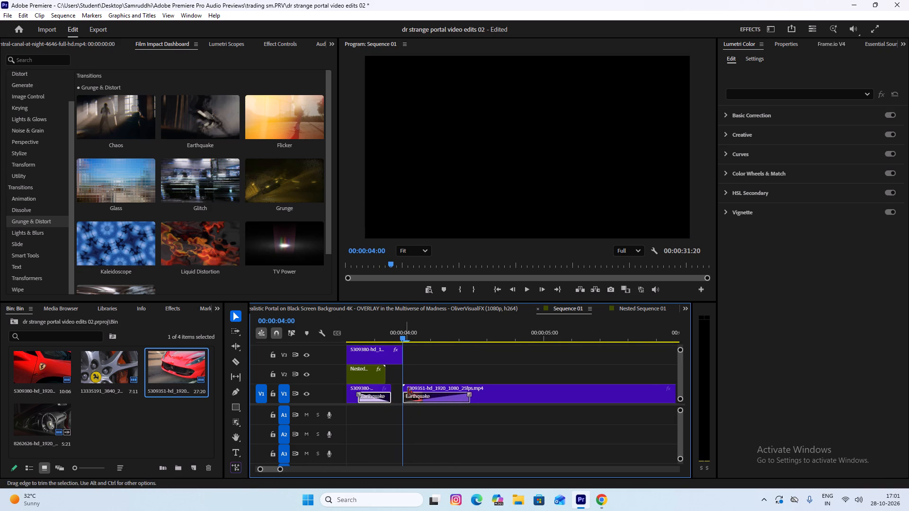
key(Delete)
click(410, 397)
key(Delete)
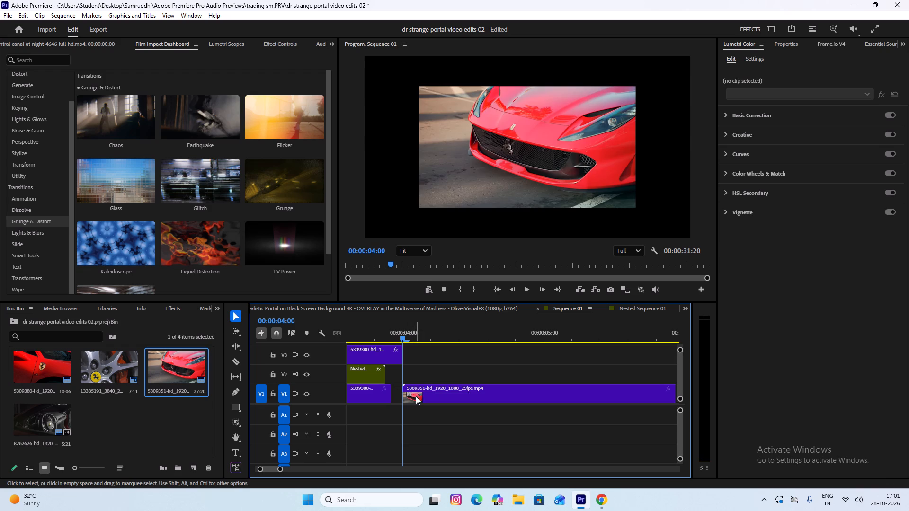
Trim the V3 and V1 5309380 clips to the nested clip's end and move the 5309351 clip flush against them.
drag(400, 361, 384, 361)
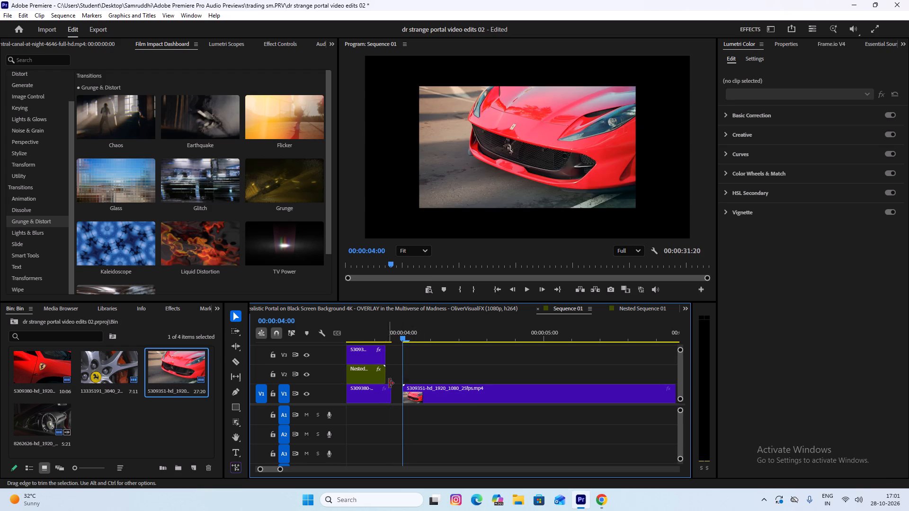
drag(390, 396, 385, 396)
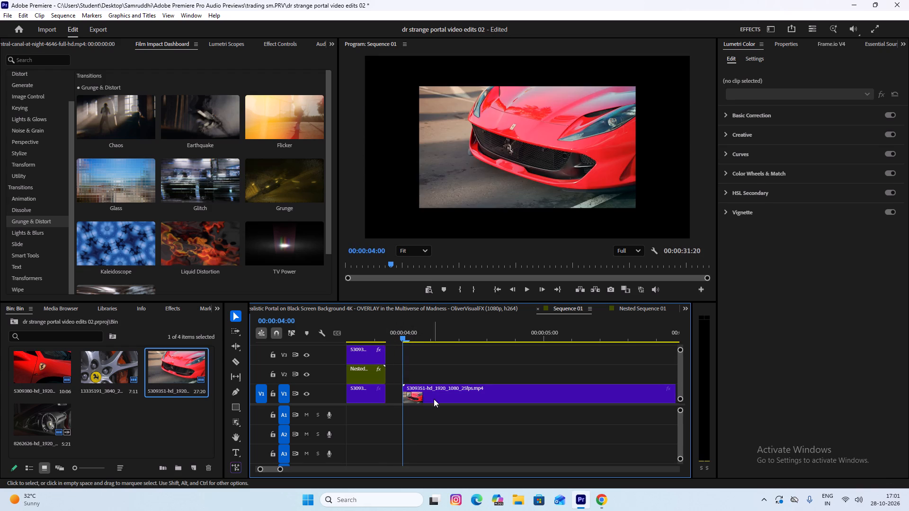
drag(434, 399, 420, 397)
Apply the Earthquake transition at the cut between the 5309380 and 5309351 clips on V1.
drag(354, 425, 410, 394)
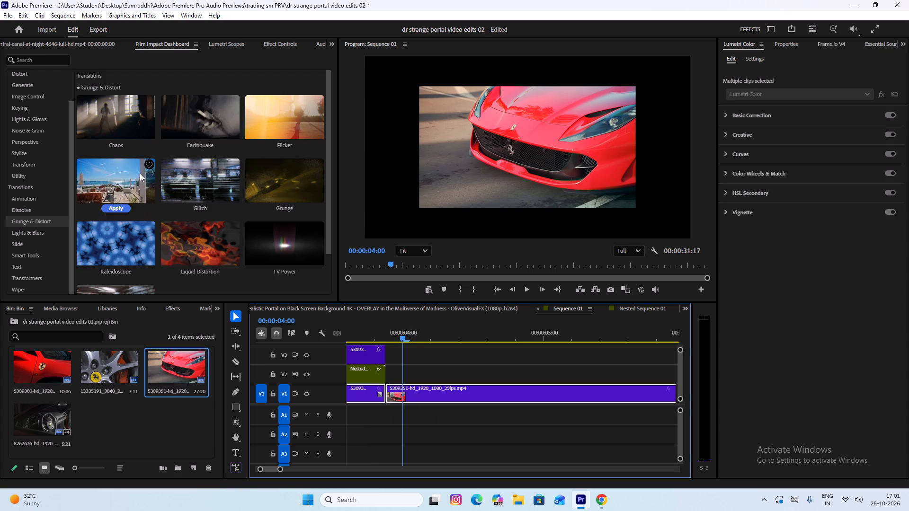
click(205, 143)
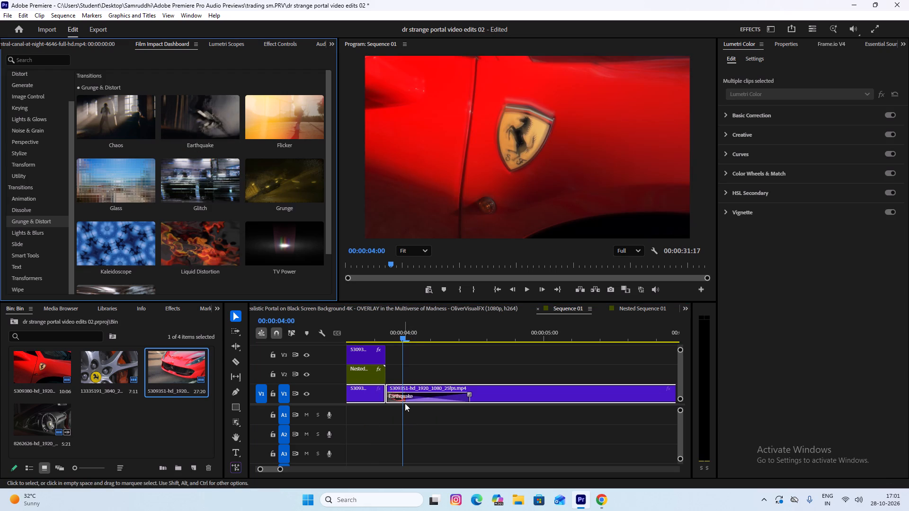
Shift the Earthquake transition to Center at Cut alignment and scrub through it around 00:00:03:23 to preview it.
click(399, 396)
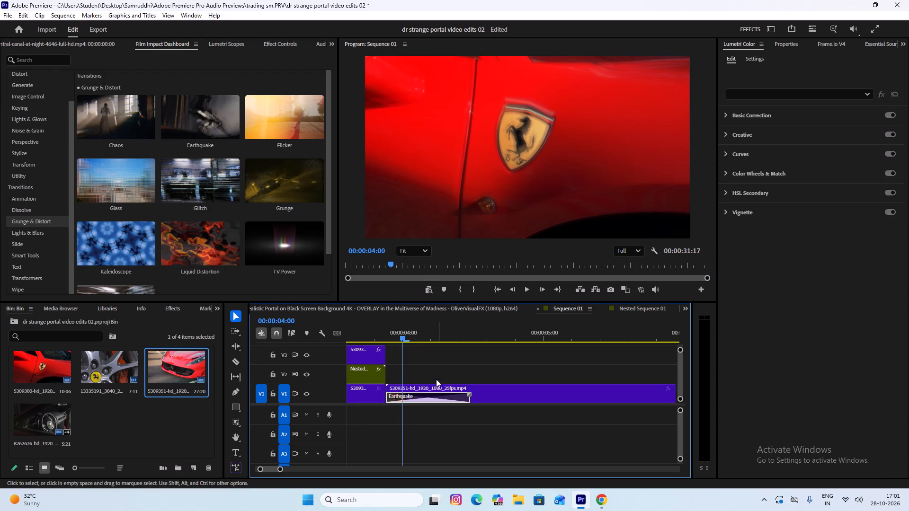
click(430, 396)
click(279, 44)
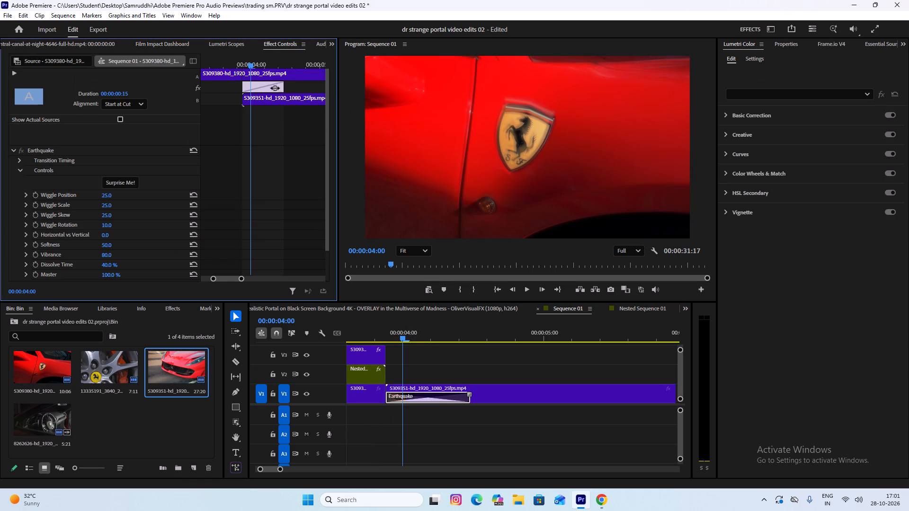
drag(262, 88, 244, 88)
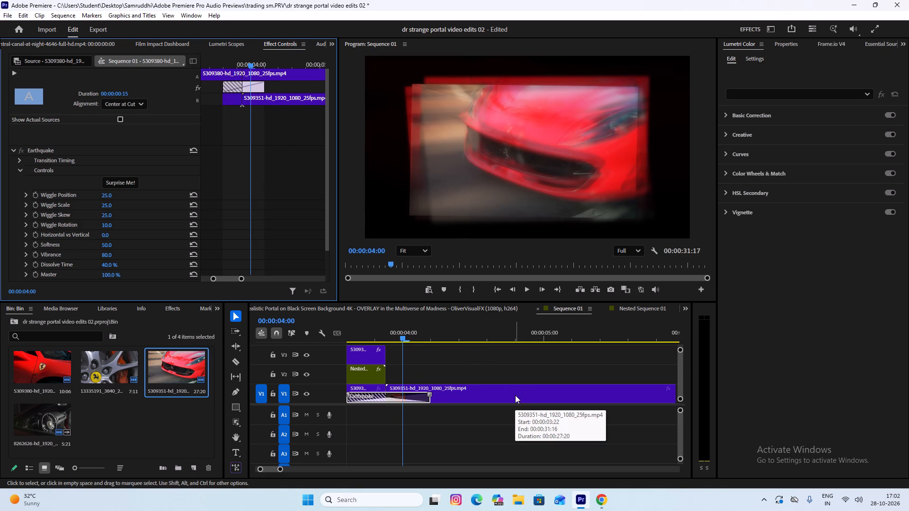
drag(396, 335, 390, 333)
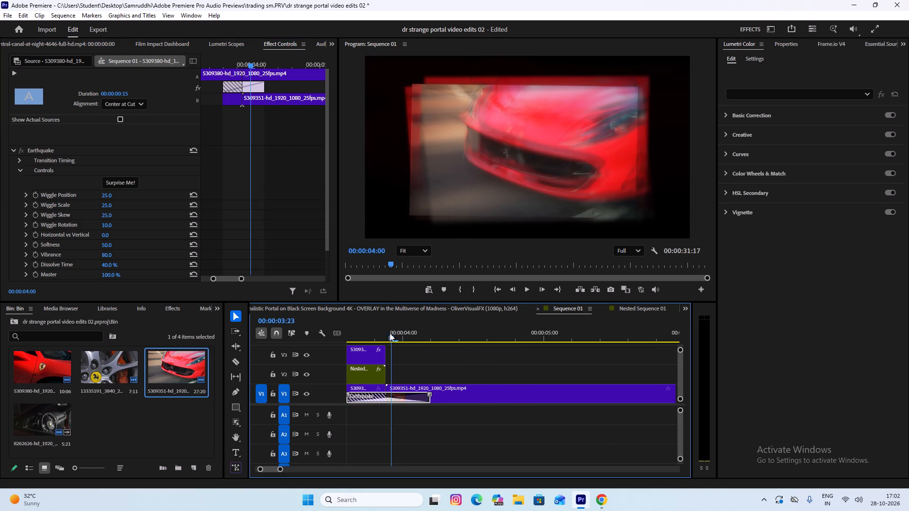
drag(390, 333, 398, 328)
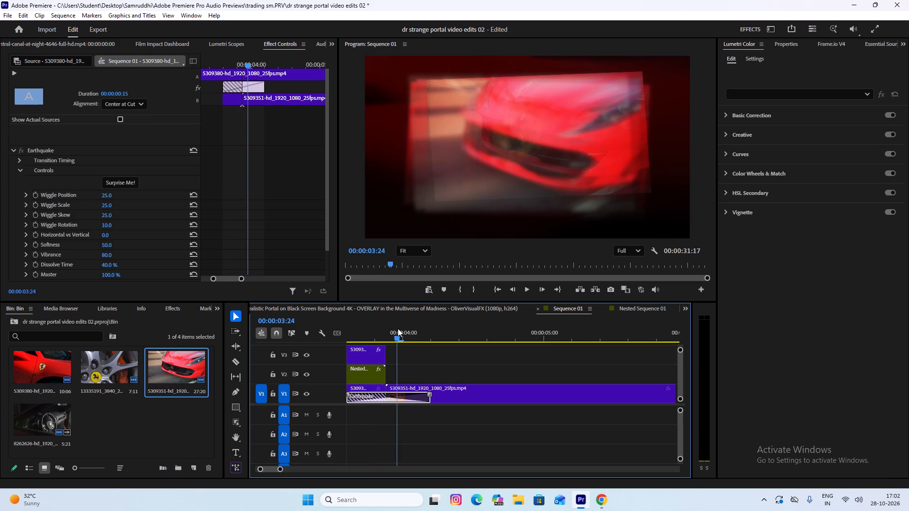
drag(398, 328, 389, 328)
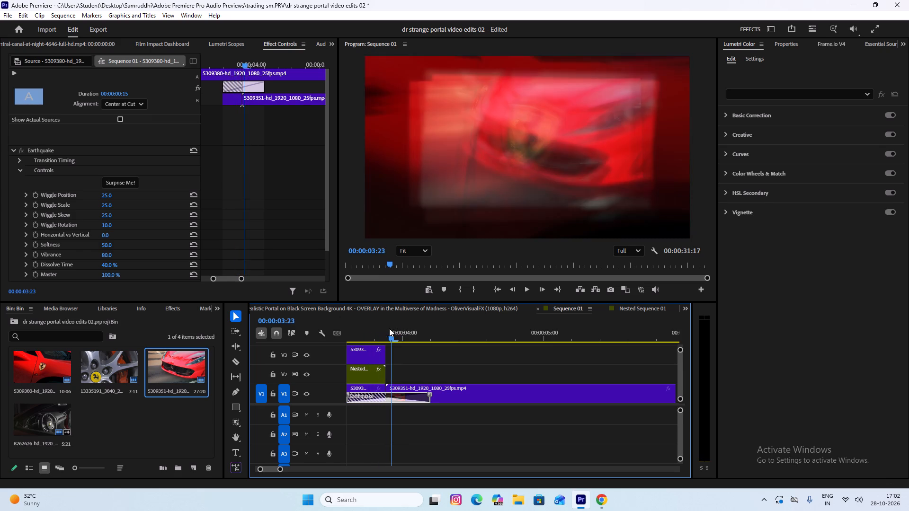
drag(389, 328, 375, 329)
Scale the 5309351 clip on V1 to 161% so the car shot fills the frame.
click(461, 395)
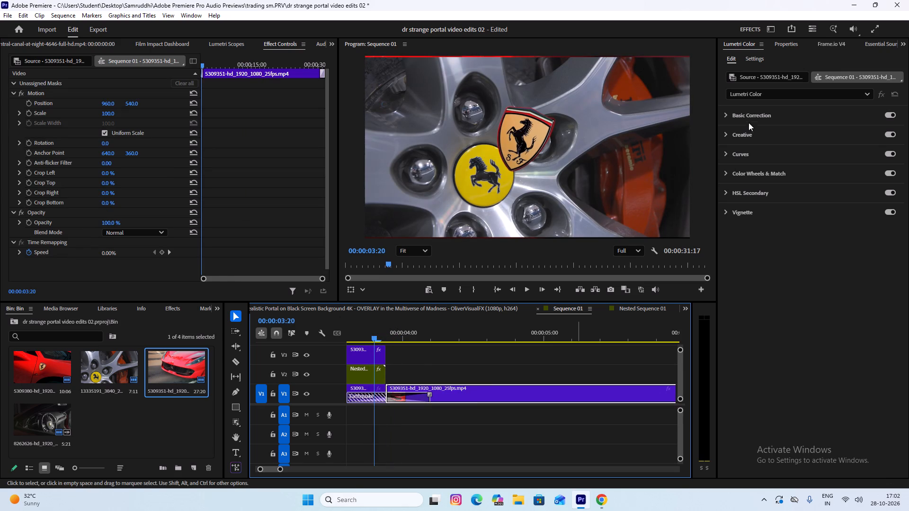
click(787, 51)
click(784, 44)
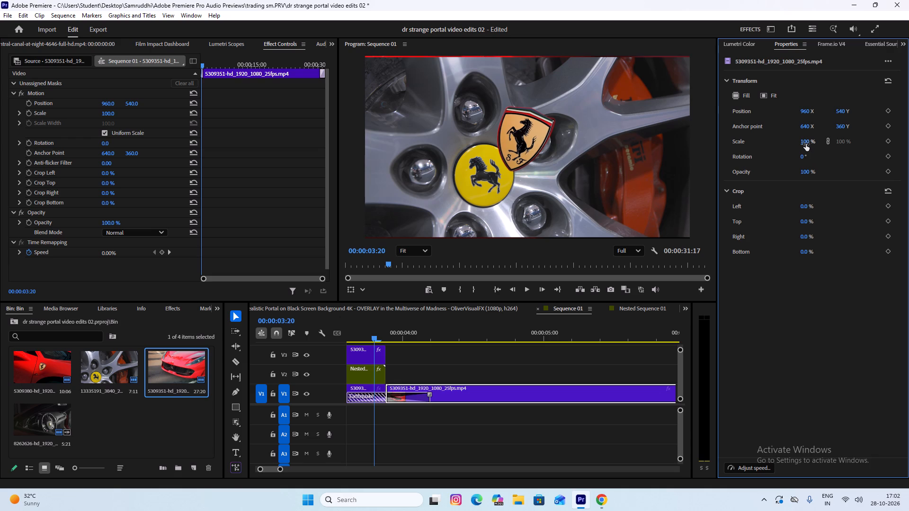
click(432, 334)
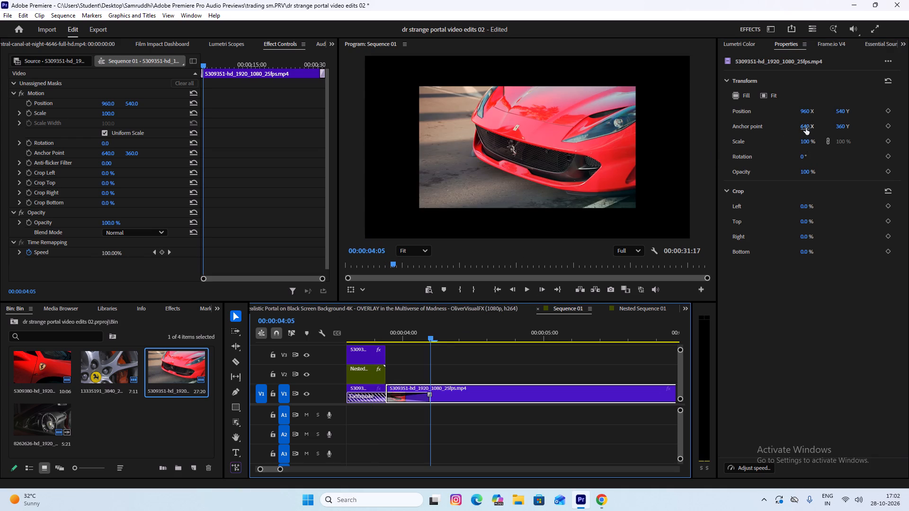
drag(807, 139, 838, 140)
Play the sequence from the start and lengthen the Earthquake transition between the 5309380 and 5309351 clips on V1.
drag(427, 338, 380, 338)
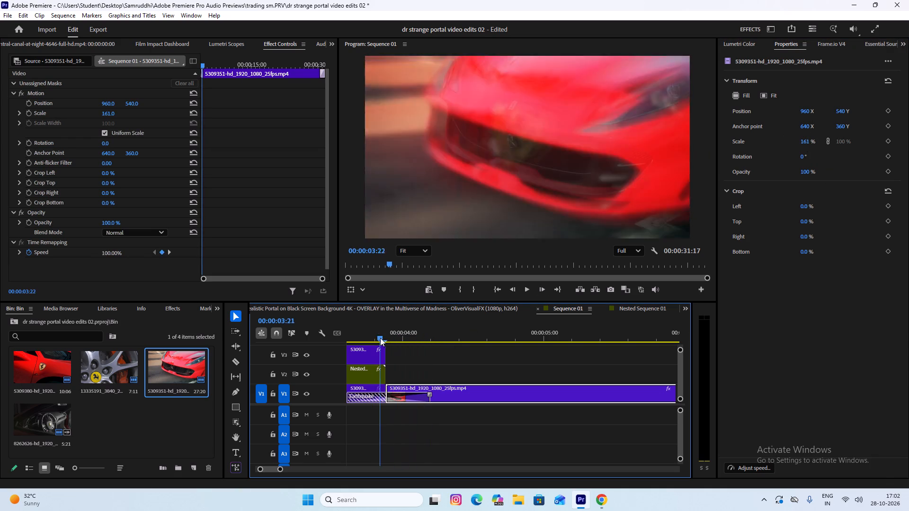
drag(380, 338, 280, 345)
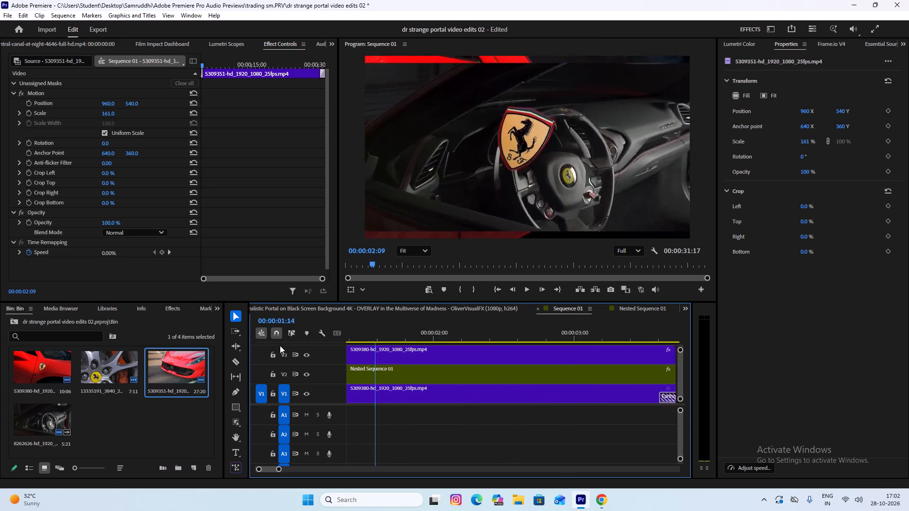
drag(280, 345, 275, 347)
alt+scroll(433, 358, down, 16)
alt+scroll(433, 358, up, 2)
alt+scroll(433, 358, down, 5)
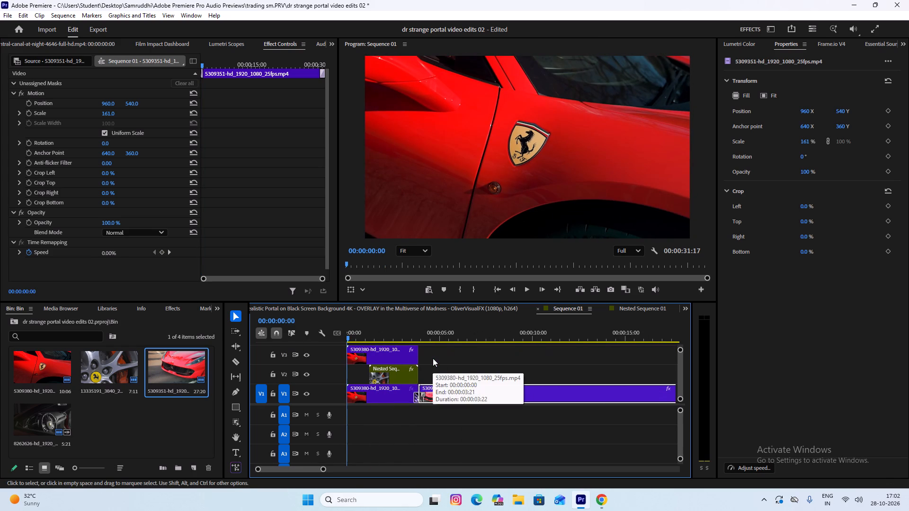
key(space)
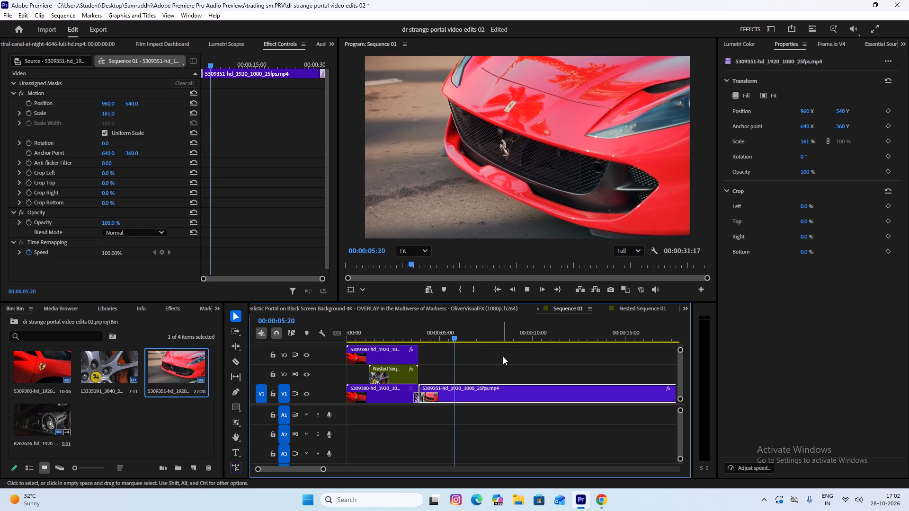
click(422, 395)
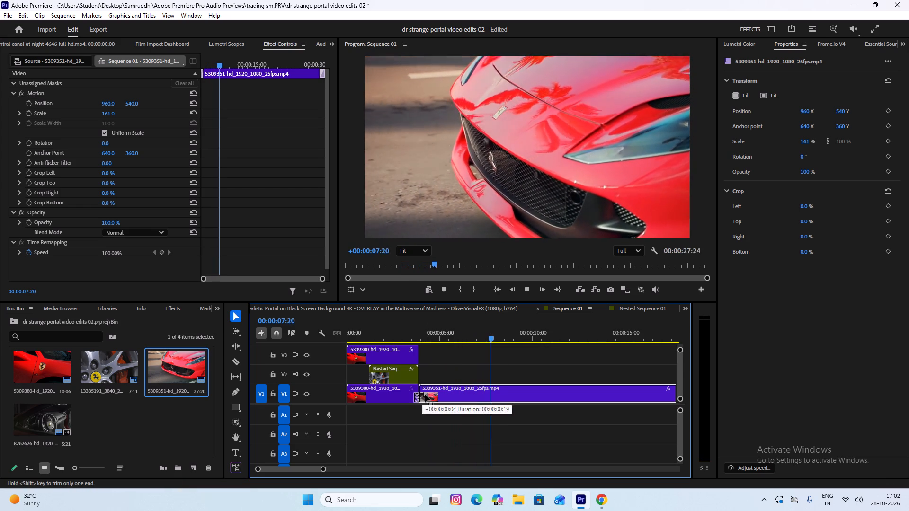
click(415, 394)
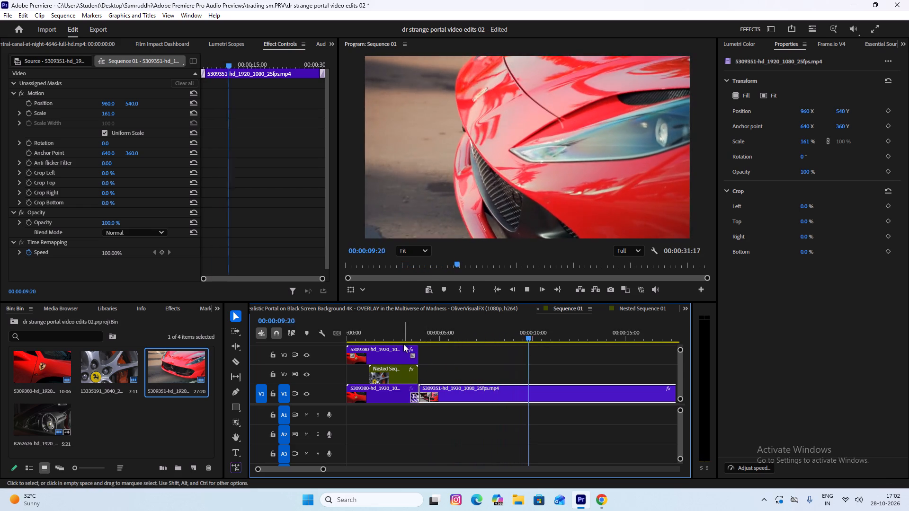
Play the sequence from the beginning to check the lengthened Earthquake transition and the start of the nested reveal.
drag(405, 335, 421, 336)
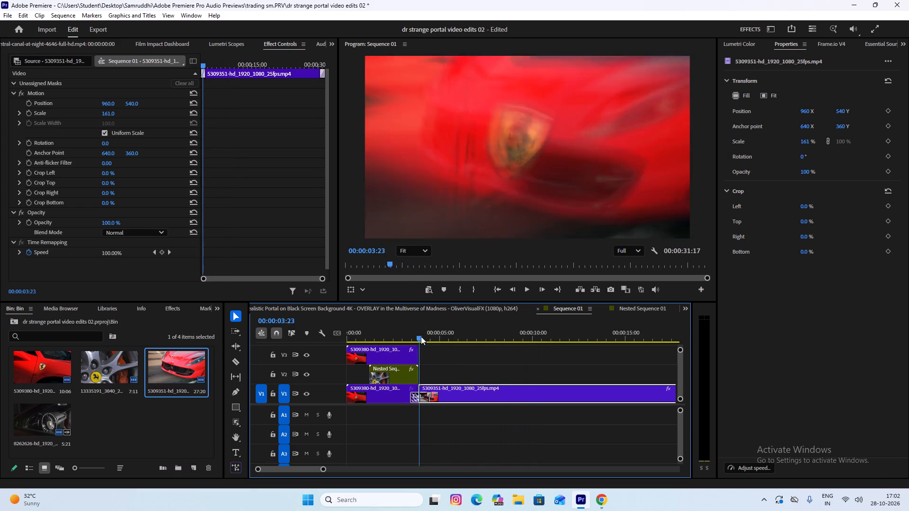
drag(421, 336, 304, 342)
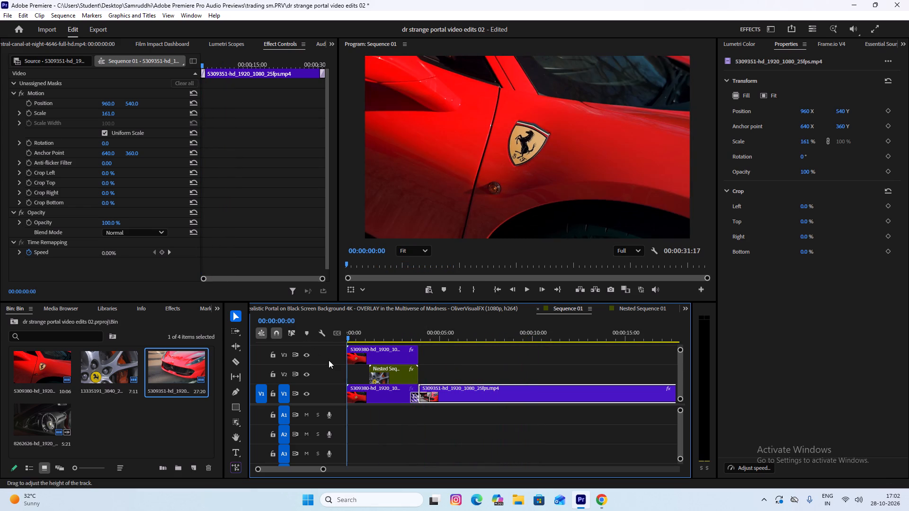
key(space)
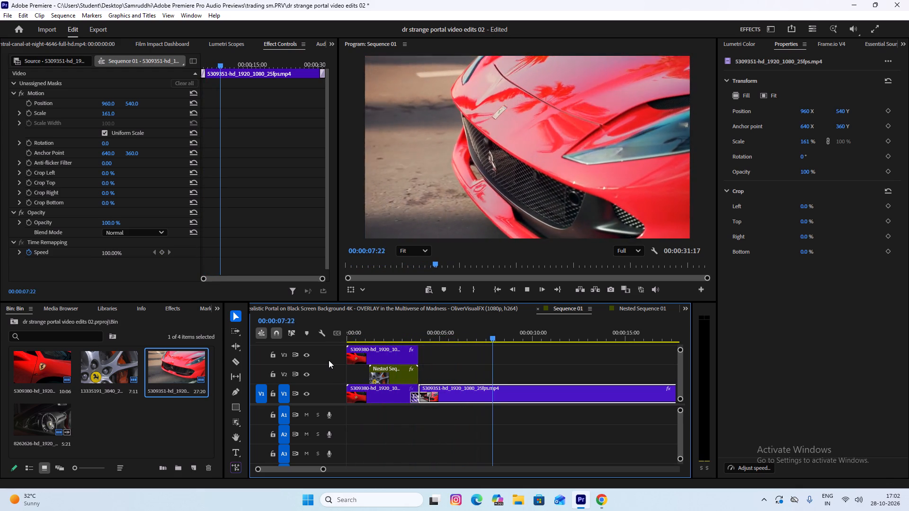
key(space)
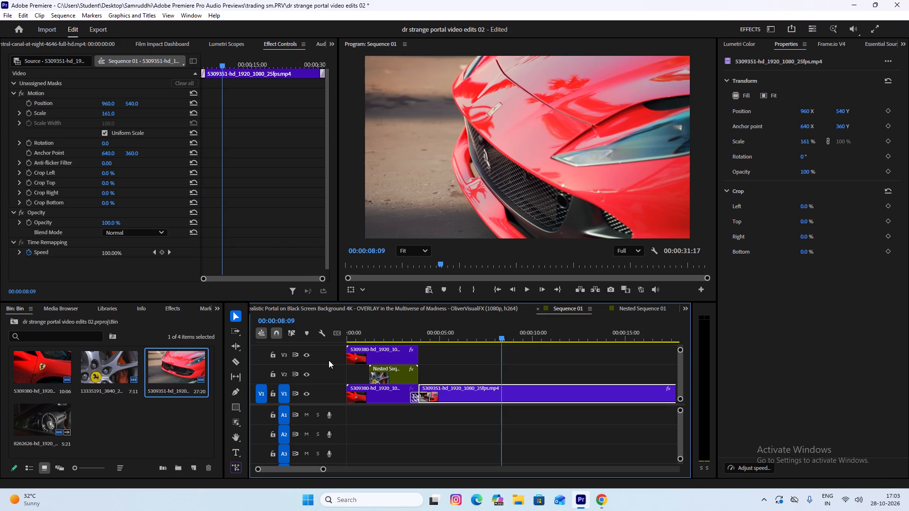
drag(384, 335, 386, 335)
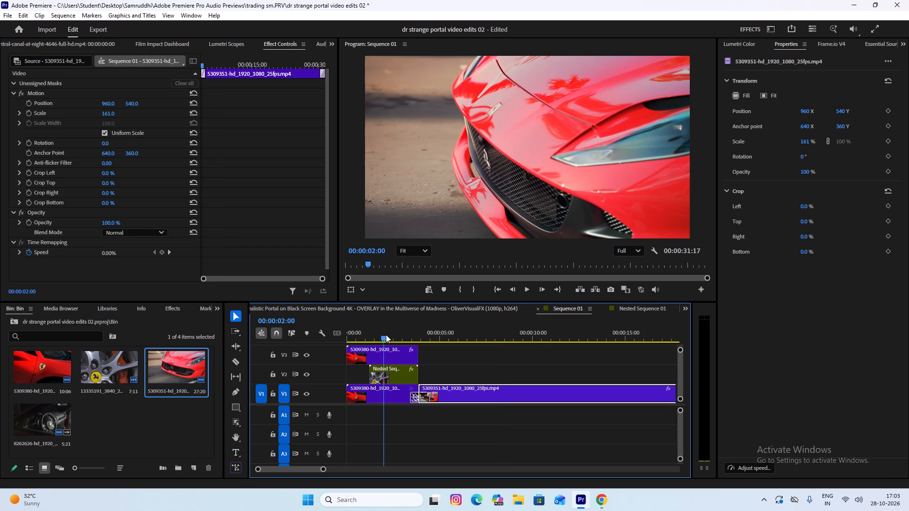
drag(386, 335, 364, 331)
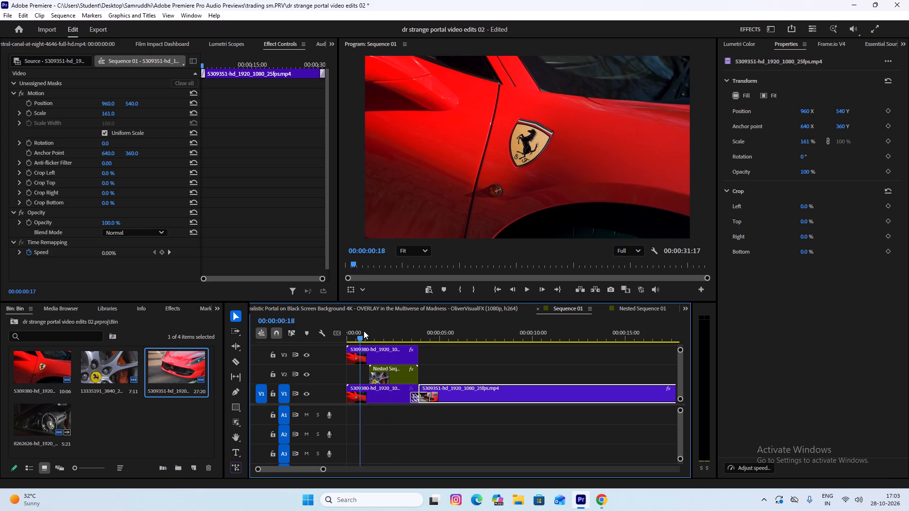
drag(364, 331, 377, 330)
Temporarily hide track V3 to compare the crop reveal without the badge, show it again, and scrub through the reveal.
click(307, 355)
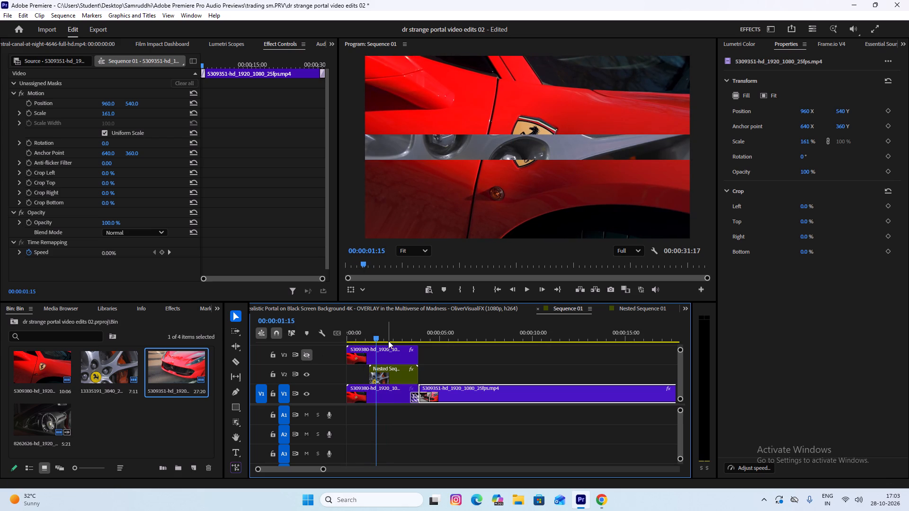
drag(387, 335, 407, 329)
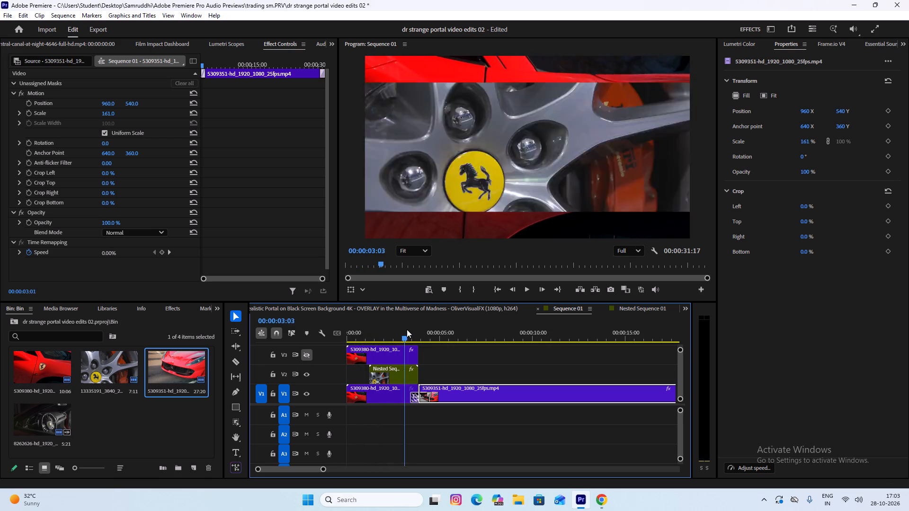
drag(407, 329, 374, 329)
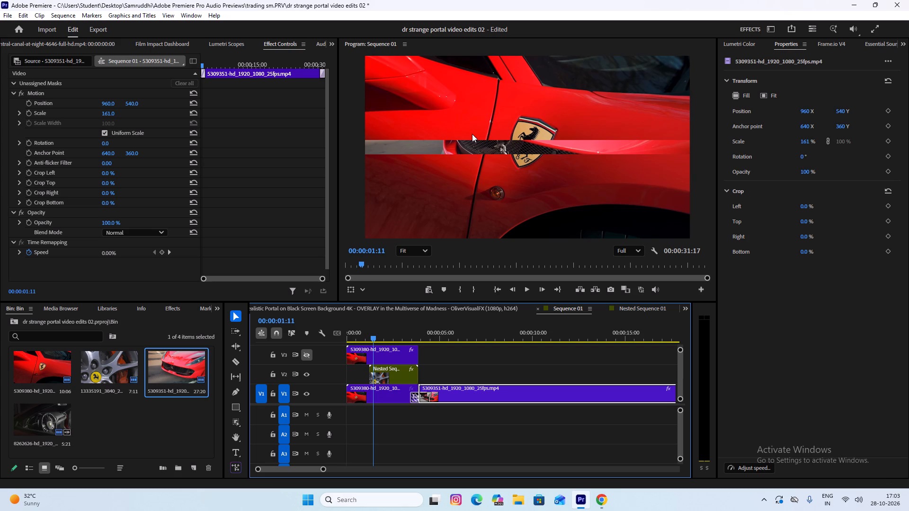
click(304, 352)
drag(376, 340, 395, 339)
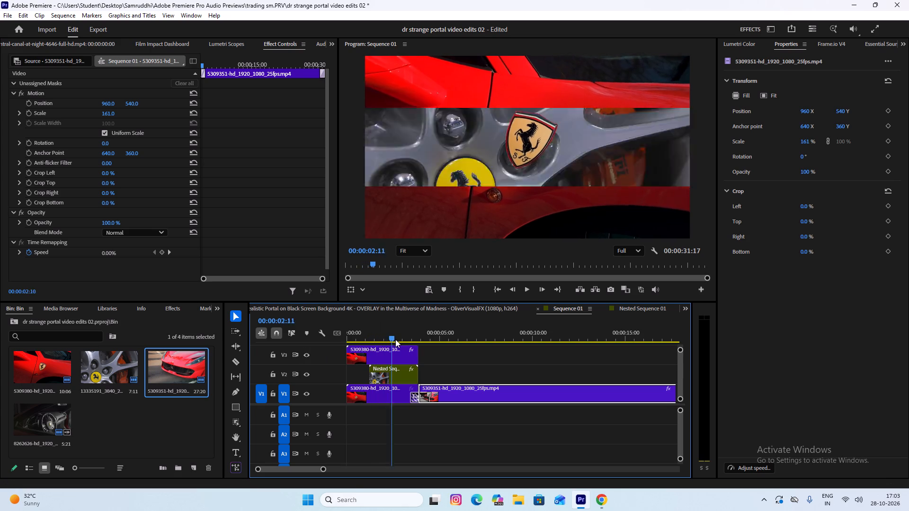
drag(395, 339, 399, 337)
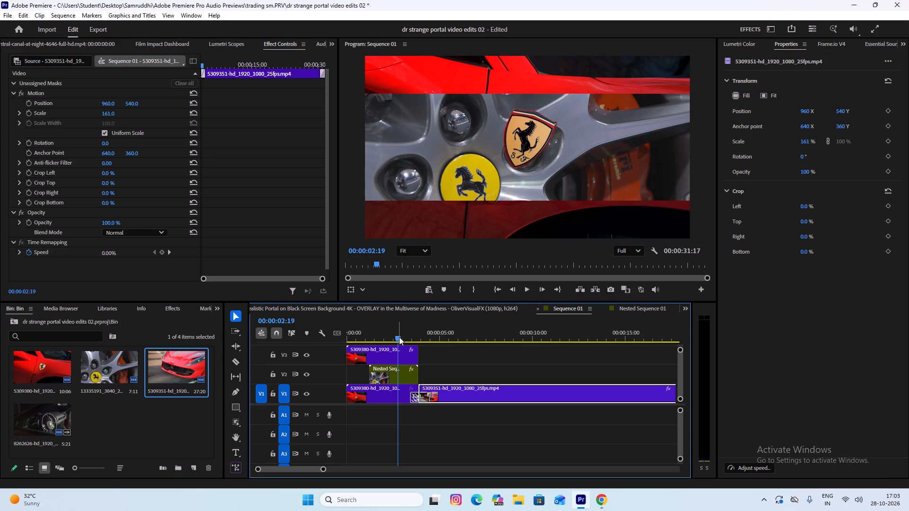
drag(395, 336, 382, 336)
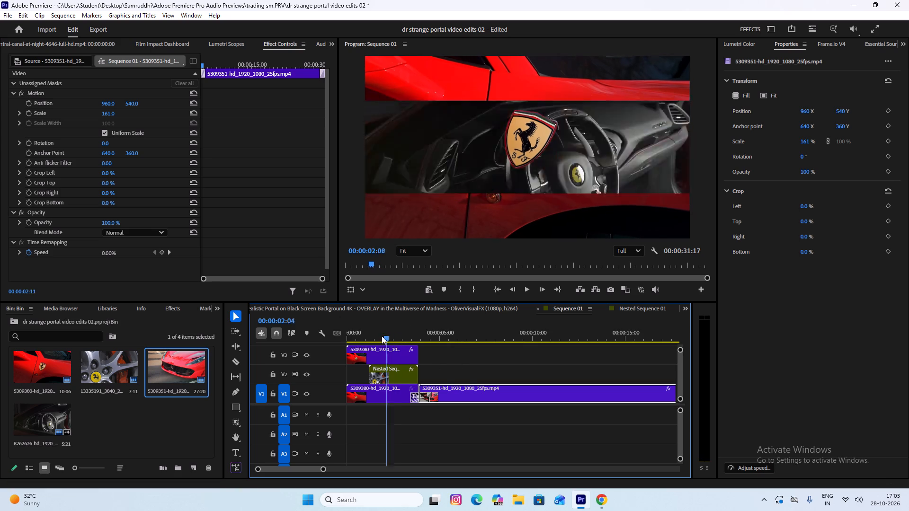
drag(382, 336, 414, 334)
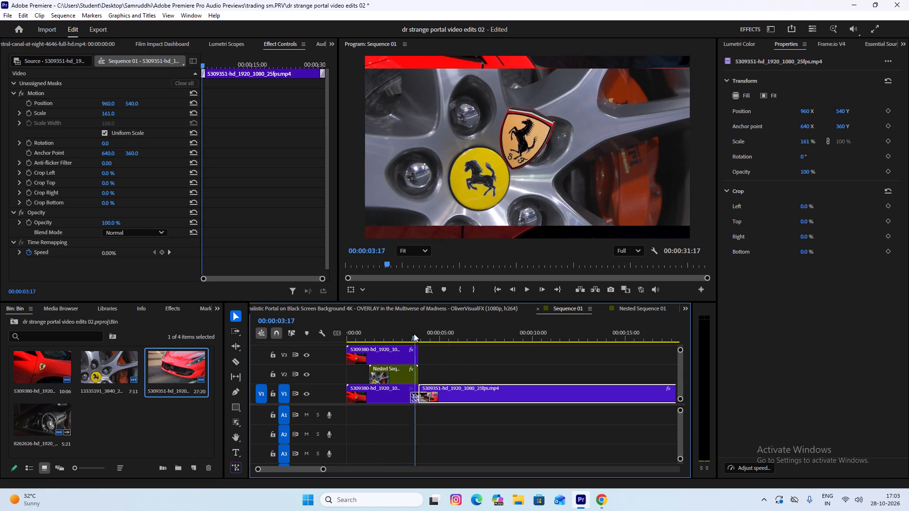
drag(414, 334, 362, 334)
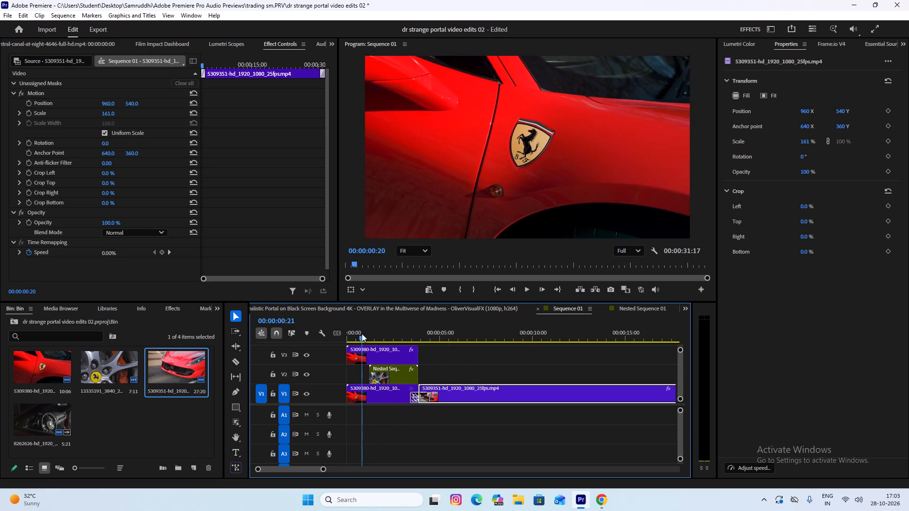
drag(362, 334, 374, 329)
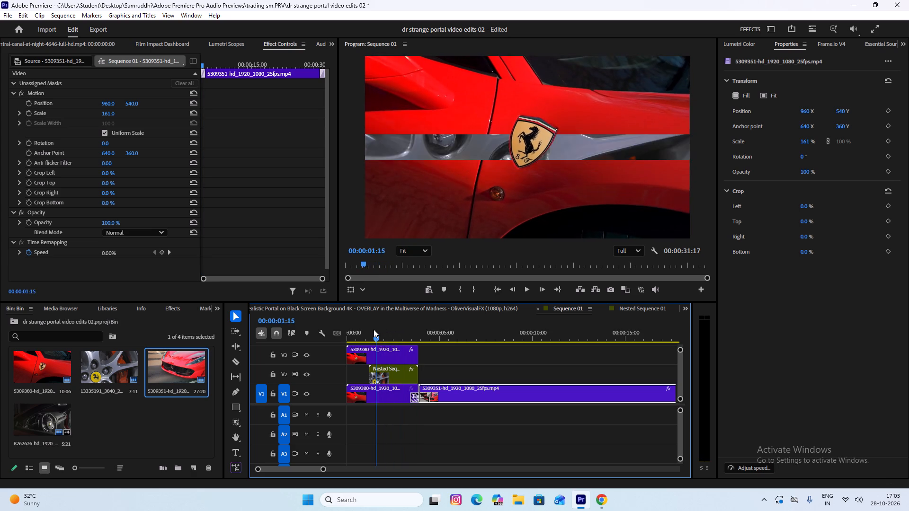
drag(374, 329, 386, 328)
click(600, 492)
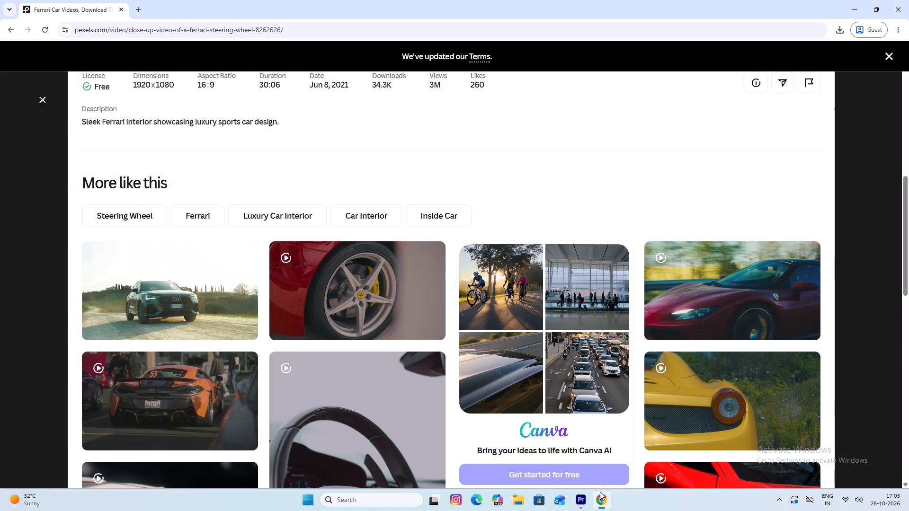
Search Google for "gym reel transition" in a new browser tab.
click(140, 8)
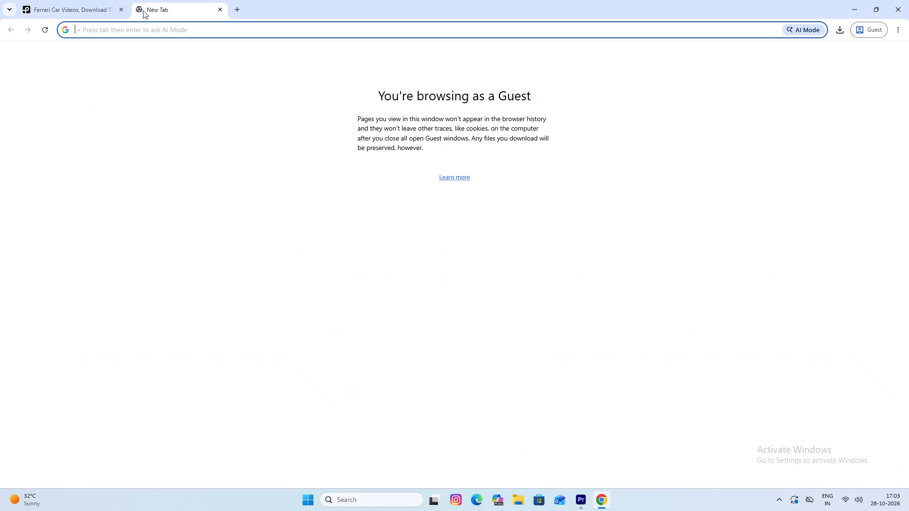
click(173, 32)
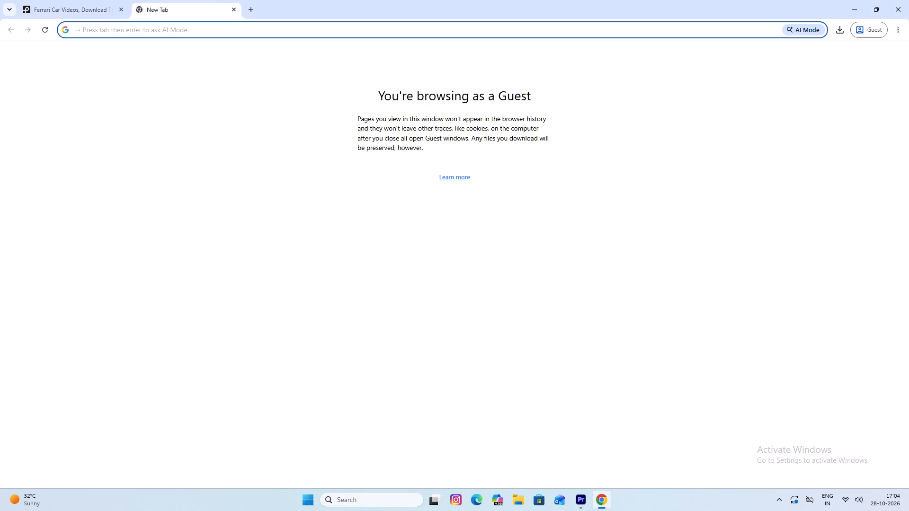
click(186, 31)
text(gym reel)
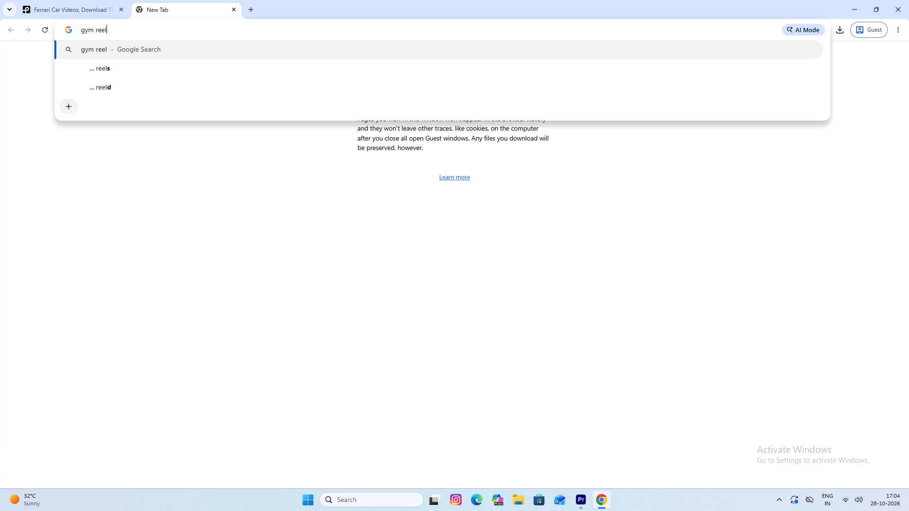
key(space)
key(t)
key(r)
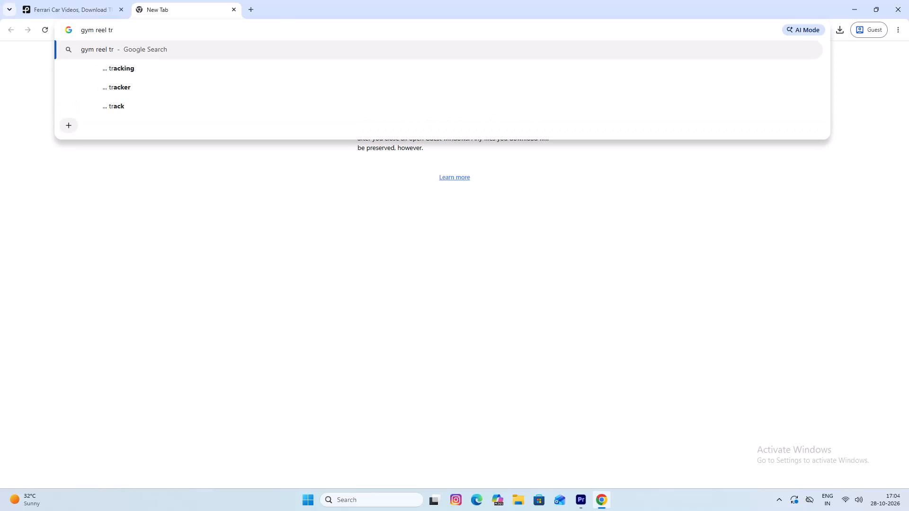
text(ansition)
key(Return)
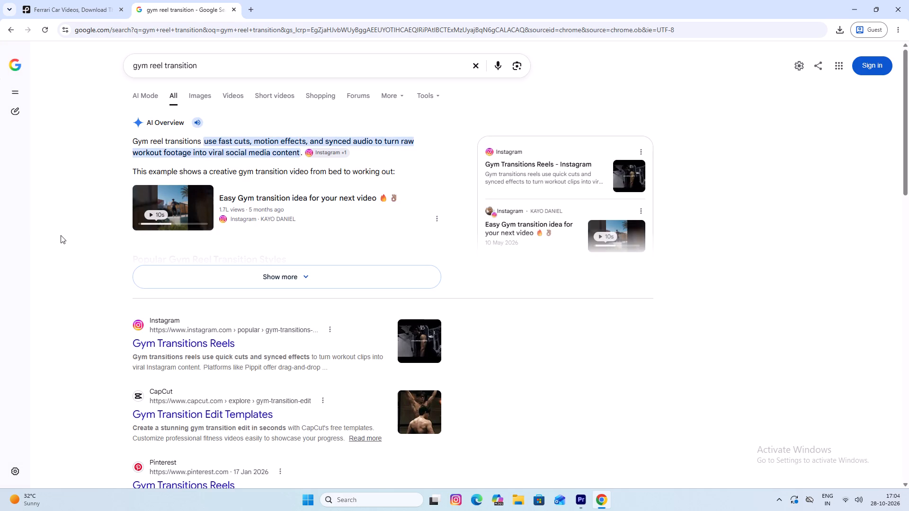
Browse Pinterest's Gym Transitions Reels result, try to open the glowing-outline gym pin, and return to the search results.
scroll(61, 236, down, 2)
scroll(116, 252, down, 4)
scroll(116, 252, up, 1)
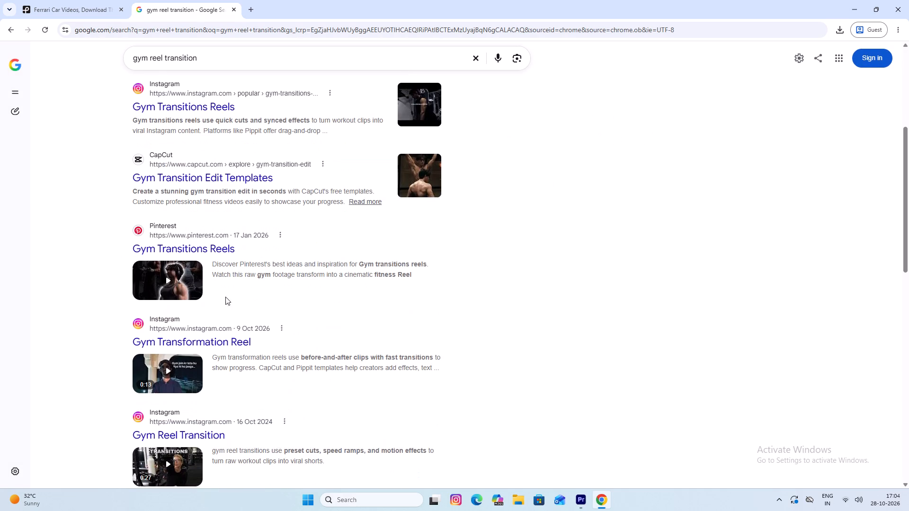
click(196, 283)
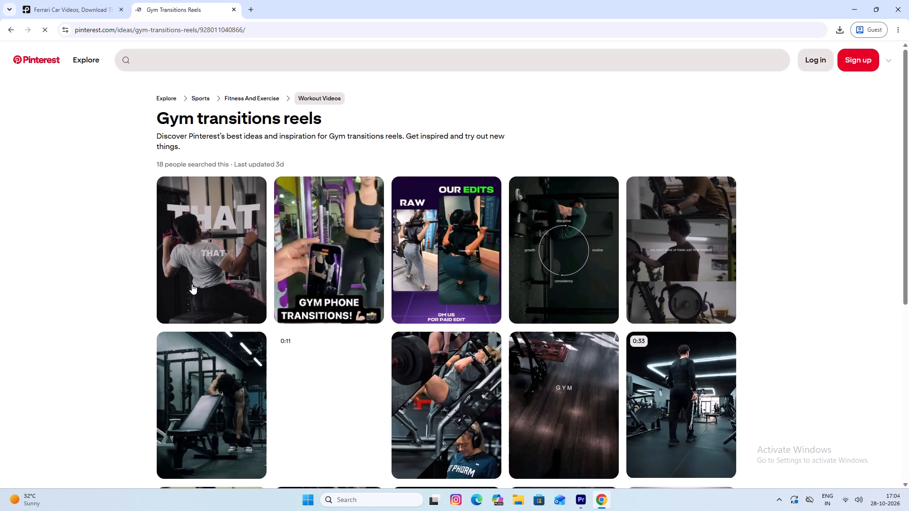
scroll(192, 284, down, 2)
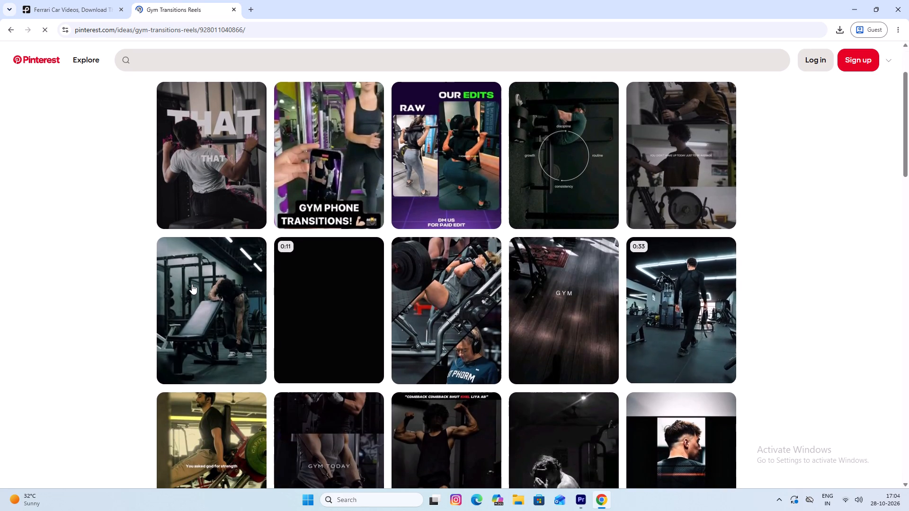
scroll(192, 284, down, 3)
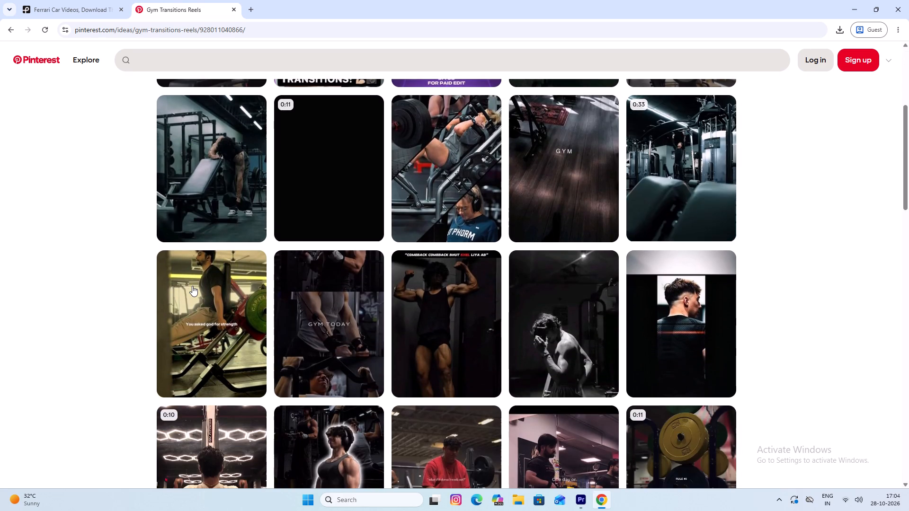
scroll(192, 286, down, 2)
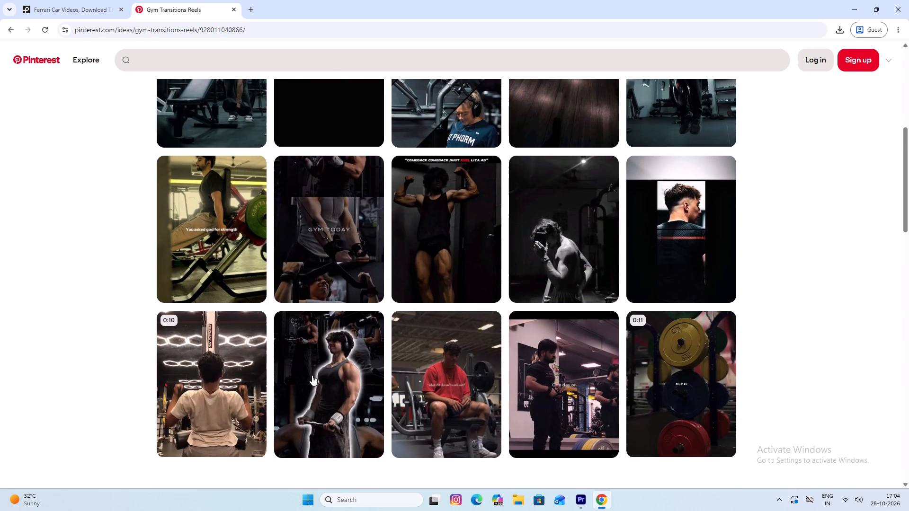
scroll(310, 371, down, 2)
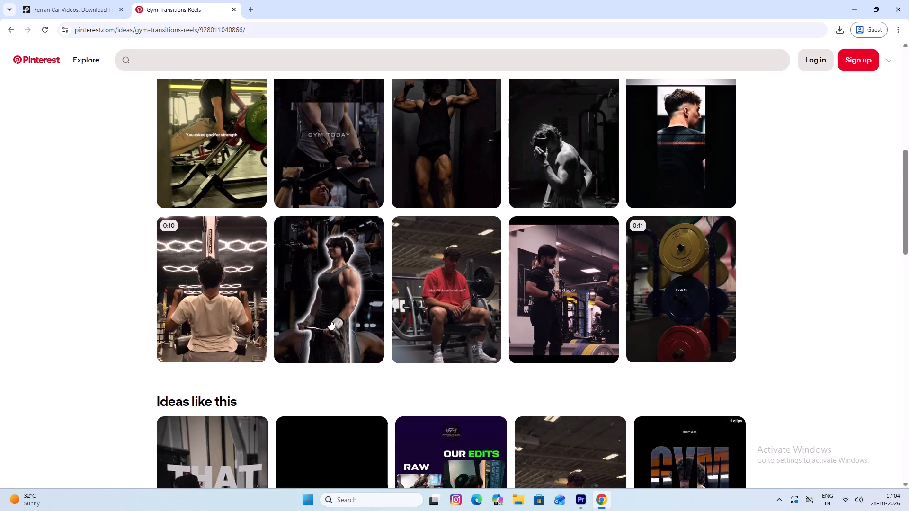
click(330, 319)
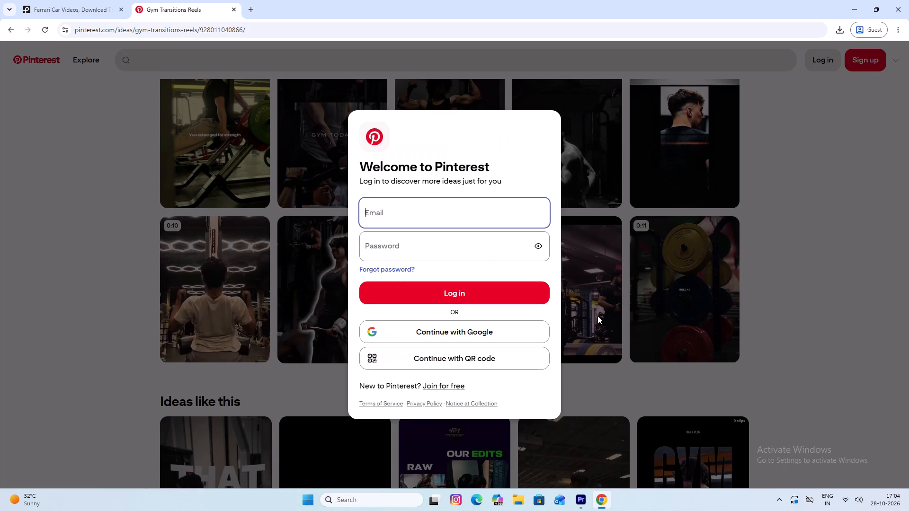
click(602, 316)
click(12, 29)
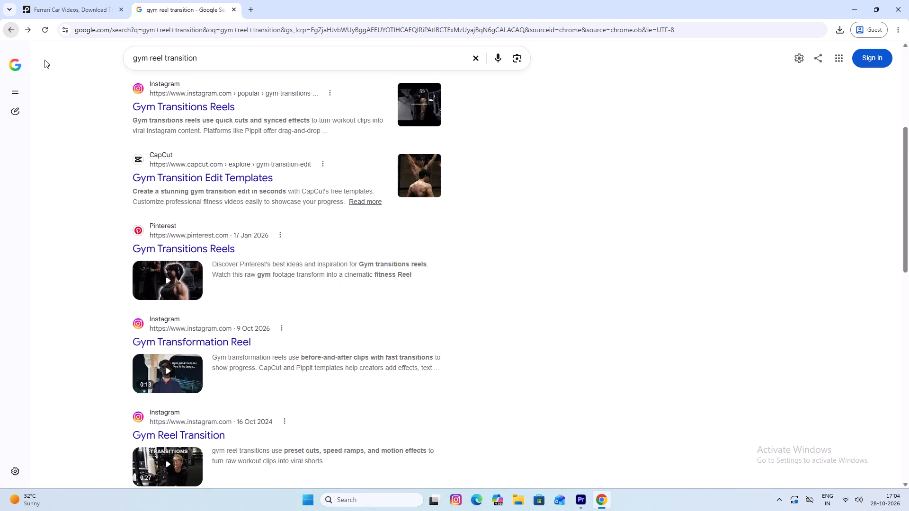
Look through the gym reel transition search results and the expanded AI Overview for transition ideas.
scroll(313, 292, down, 11)
scroll(316, 300, up, 1)
scroll(316, 300, down, 13)
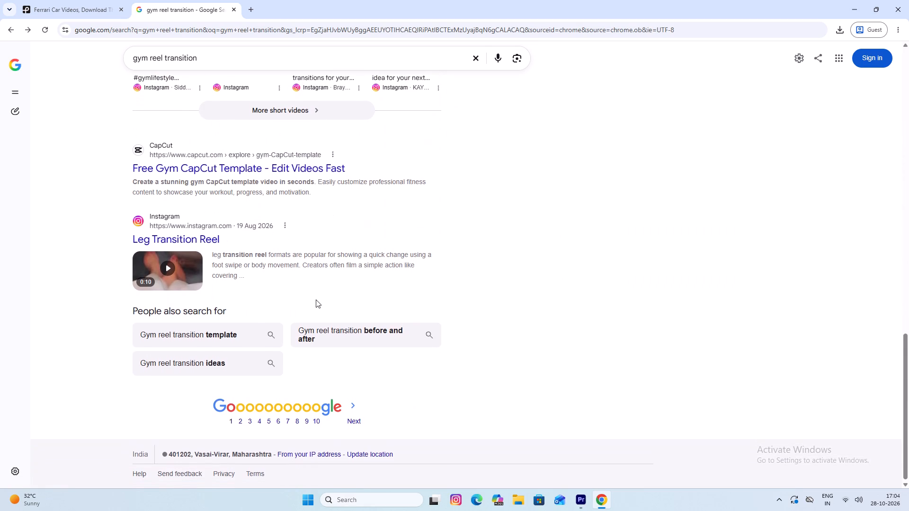
scroll(316, 300, up, 6)
scroll(316, 300, down, 1)
scroll(316, 300, up, 1)
scroll(316, 300, down, 1)
scroll(316, 300, up, 8)
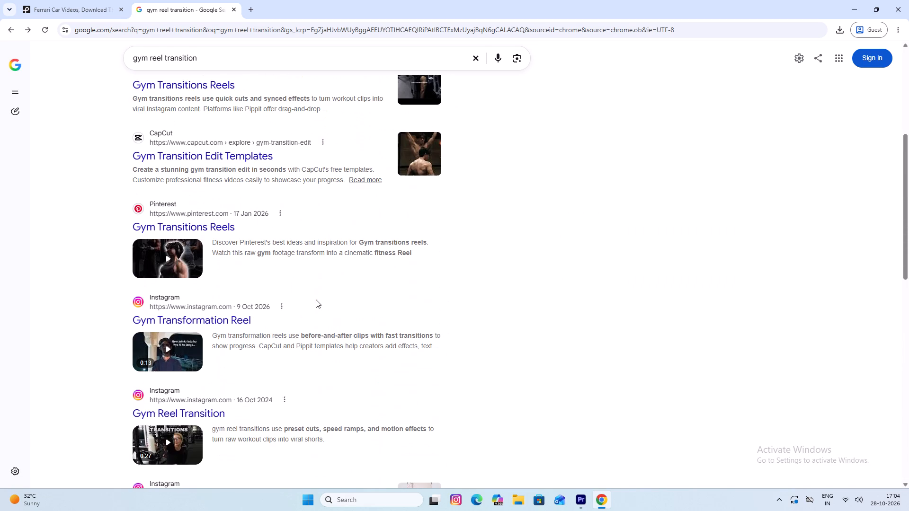
scroll(331, 218, up, 5)
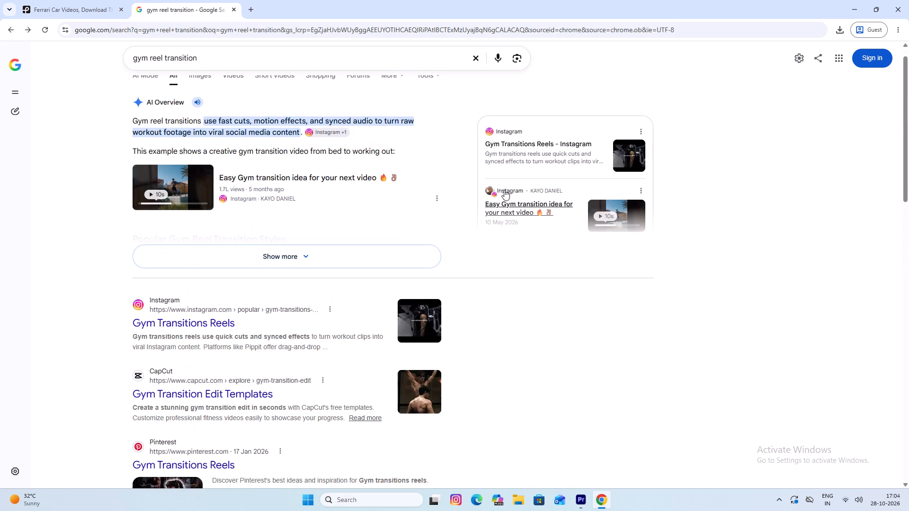
scroll(526, 182, up, 3)
click(310, 277)
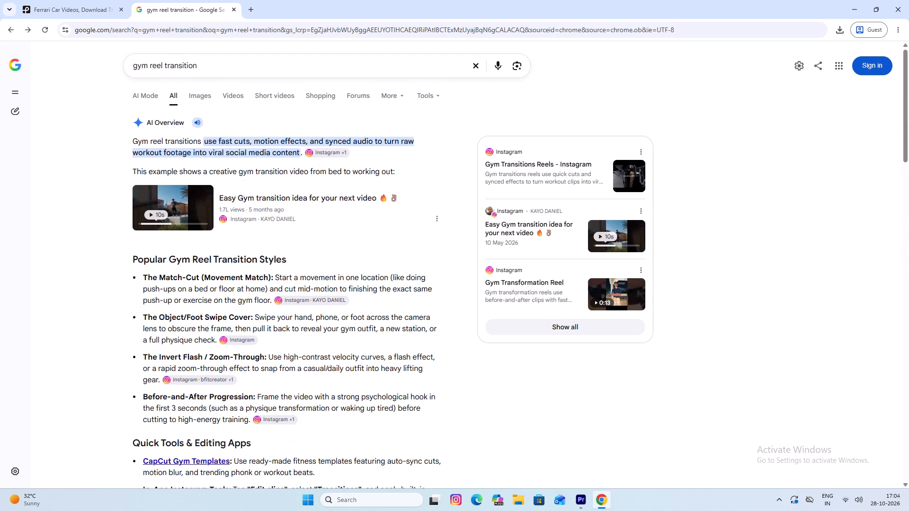
scroll(310, 277, down, 12)
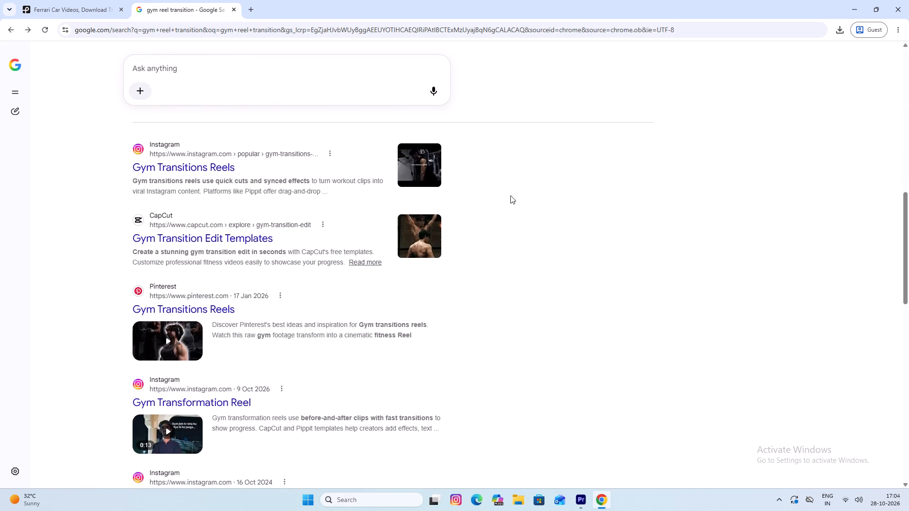
Switch back to Adobe Premiere and select the masked 5309380 clip on V3.
click(848, 11)
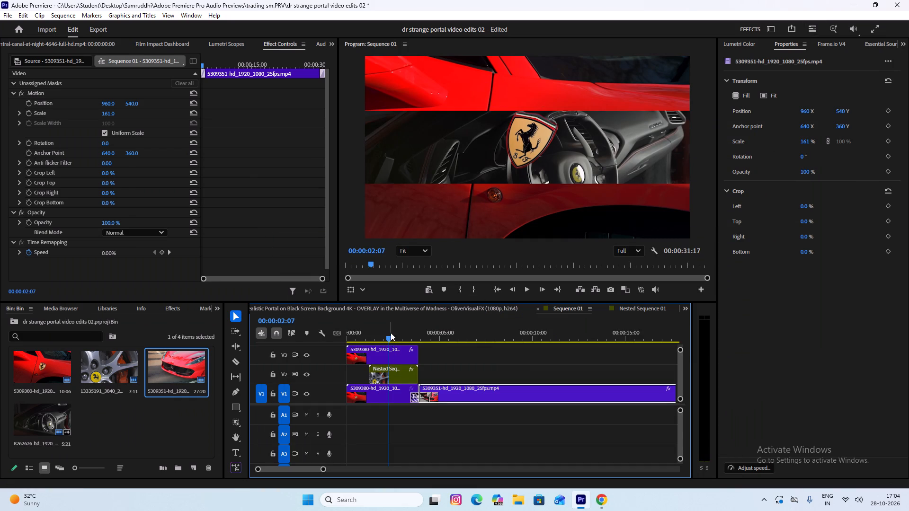
click(364, 394)
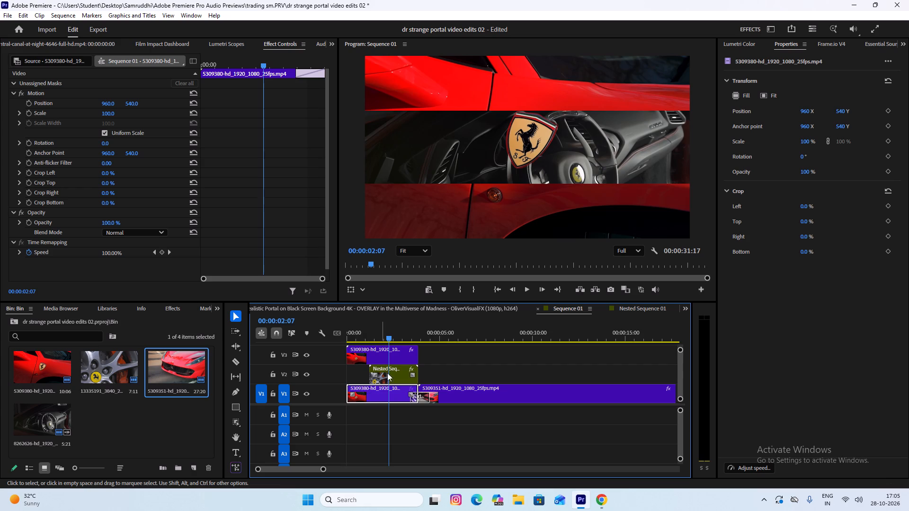
click(377, 352)
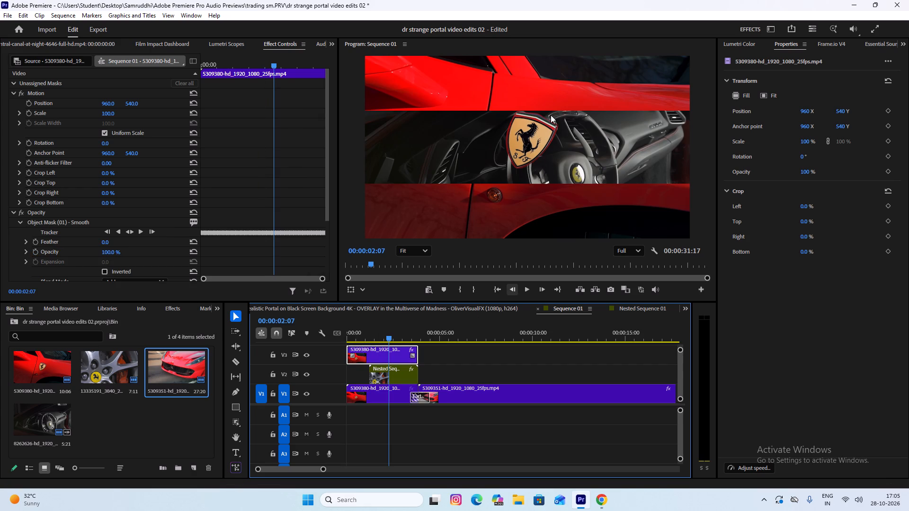
Select the nested sequence on V2 and examine its crop reveal and the Earthquake transition by scrubbing from the start.
click(393, 374)
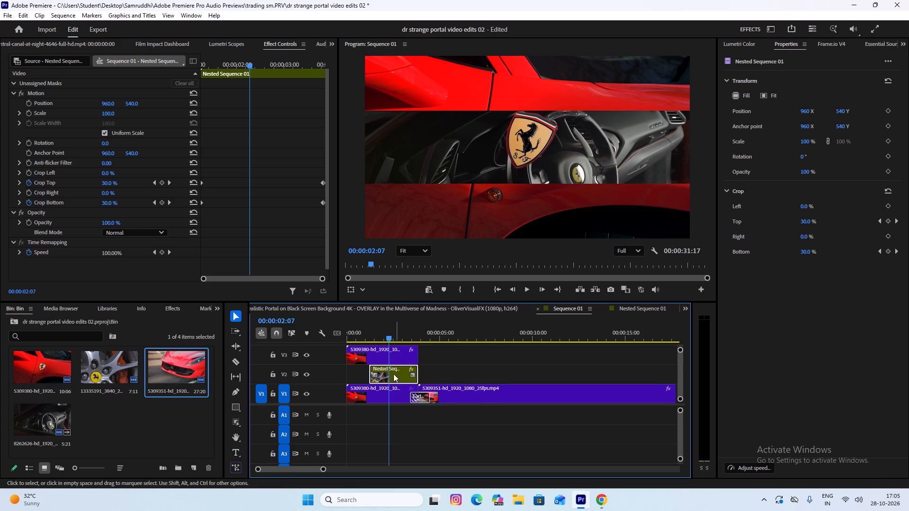
drag(384, 340, 349, 340)
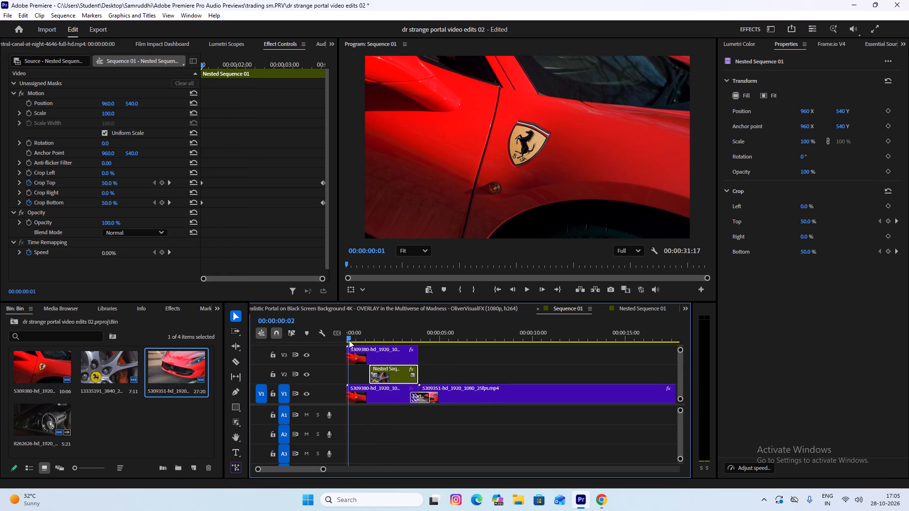
drag(349, 340, 390, 346)
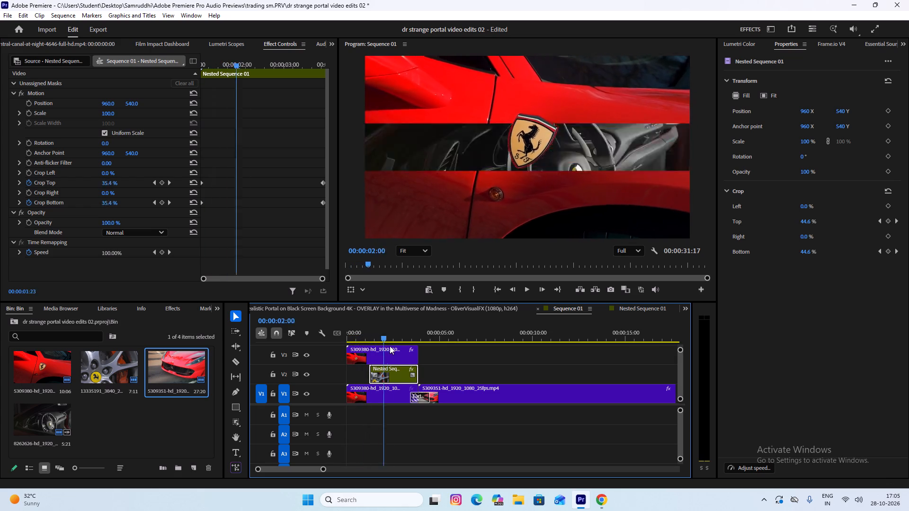
drag(390, 346, 474, 344)
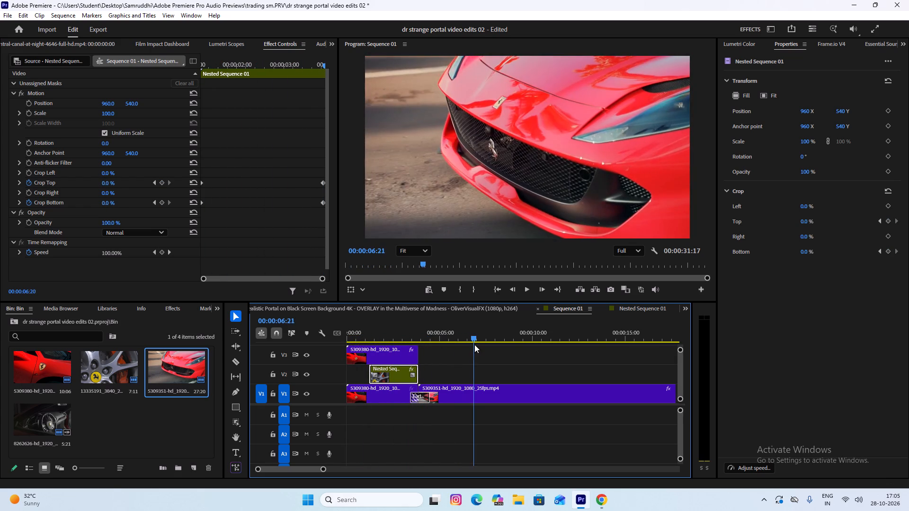
drag(474, 344, 419, 343)
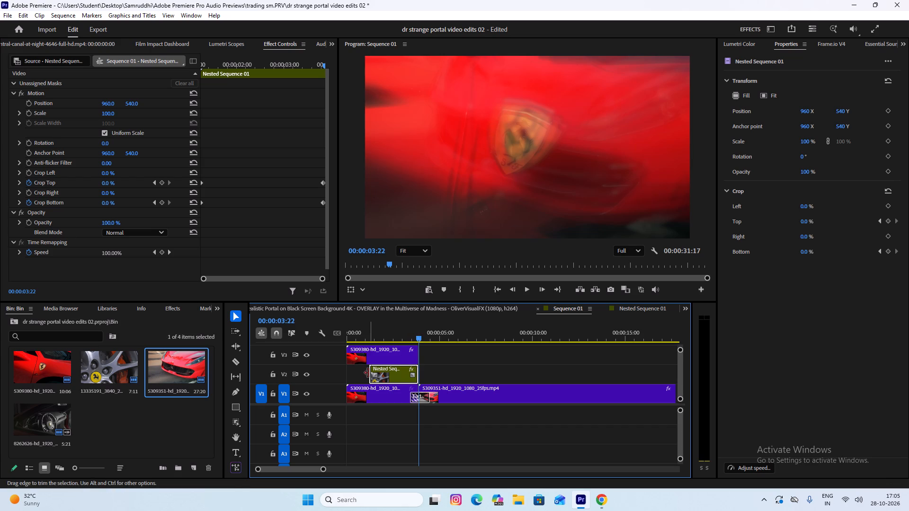
drag(368, 339, 400, 340)
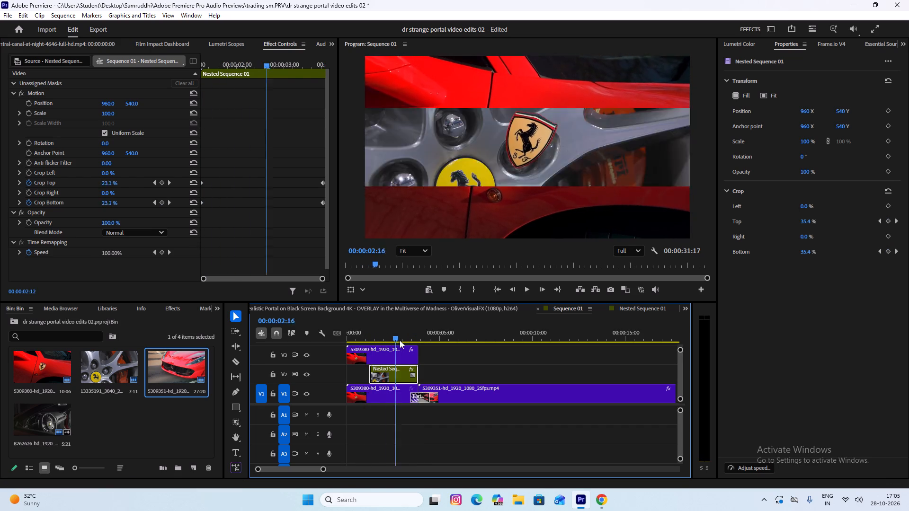
drag(400, 340, 419, 344)
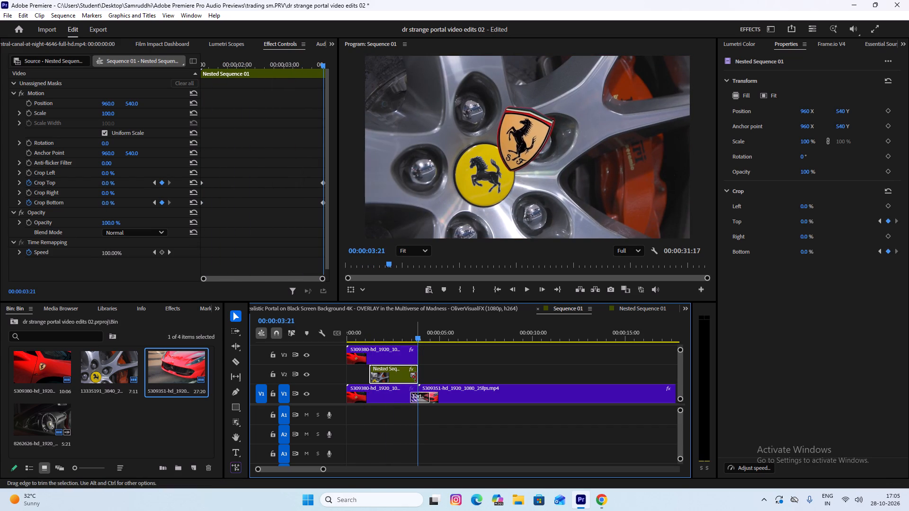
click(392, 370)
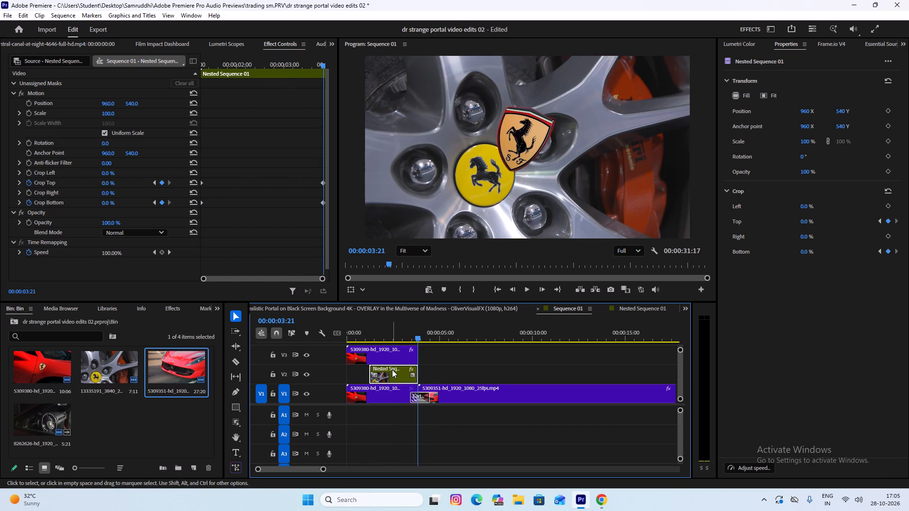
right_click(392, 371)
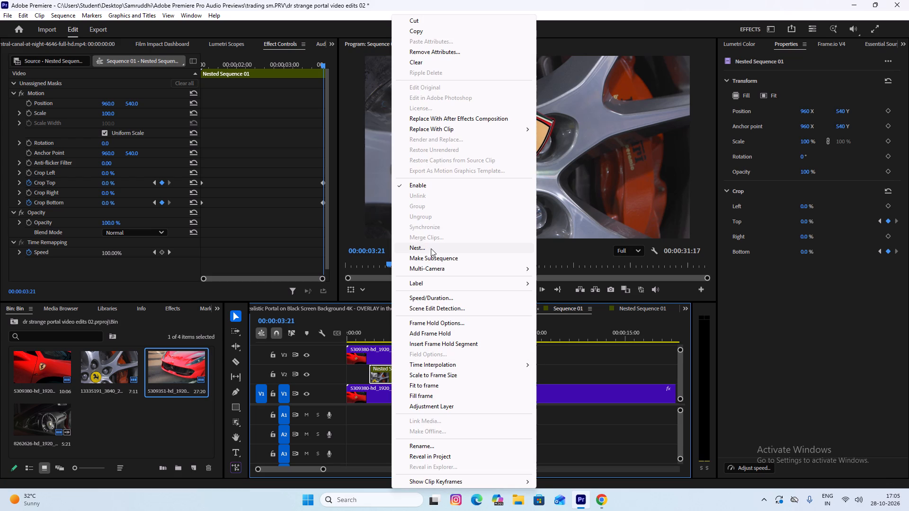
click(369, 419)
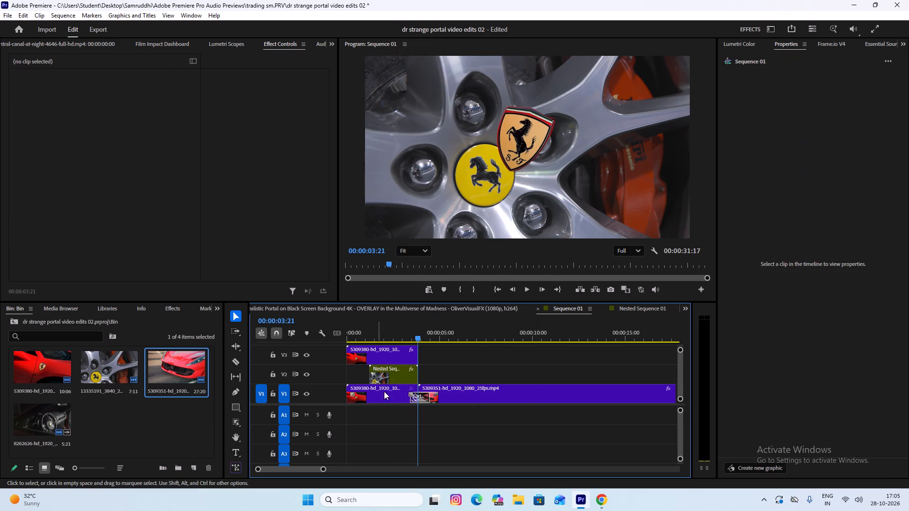
Inspect the clips inside the nested sequence, return to Sequence 01, and scrub through the crop reveal with the V3 badge clip selected.
double_click(390, 377)
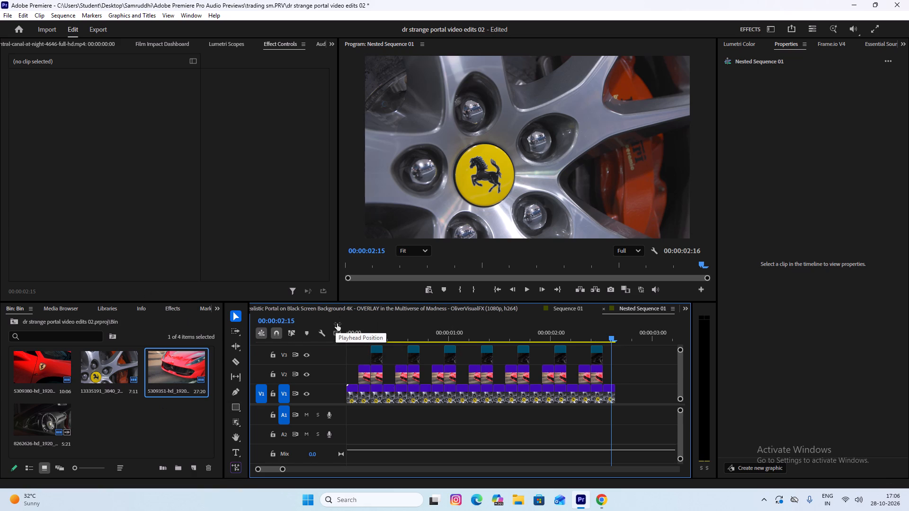
click(565, 310)
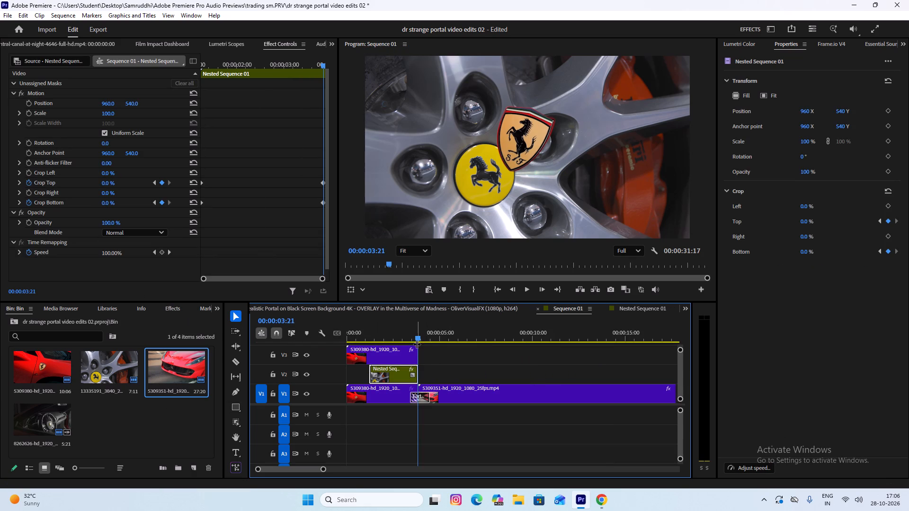
drag(413, 340, 384, 339)
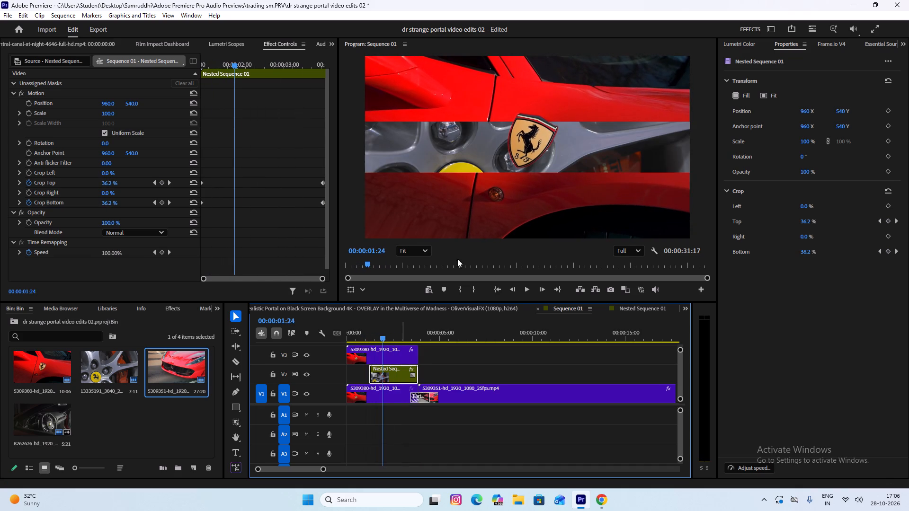
click(391, 352)
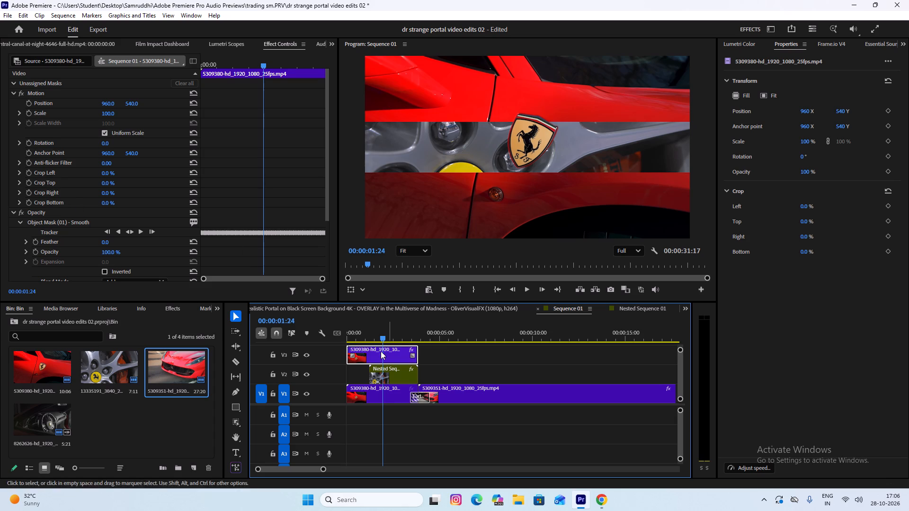
drag(382, 335, 393, 335)
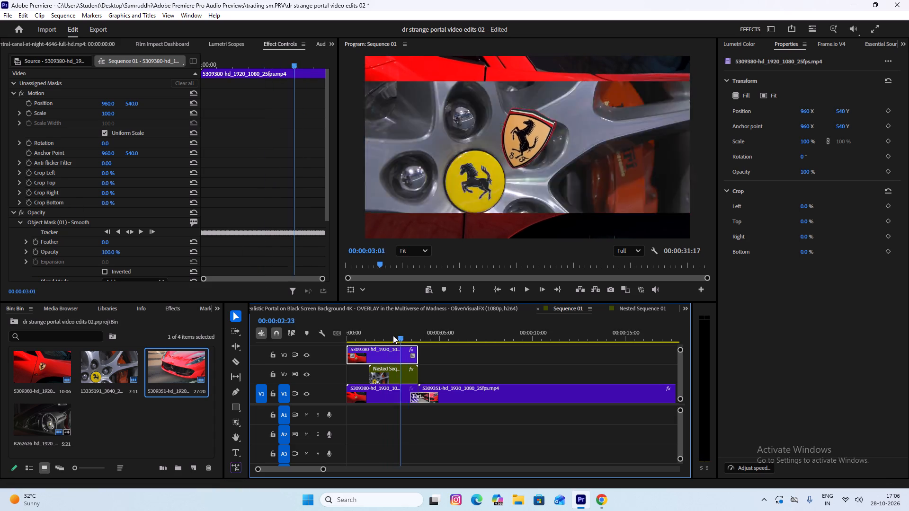
drag(393, 335, 393, 334)
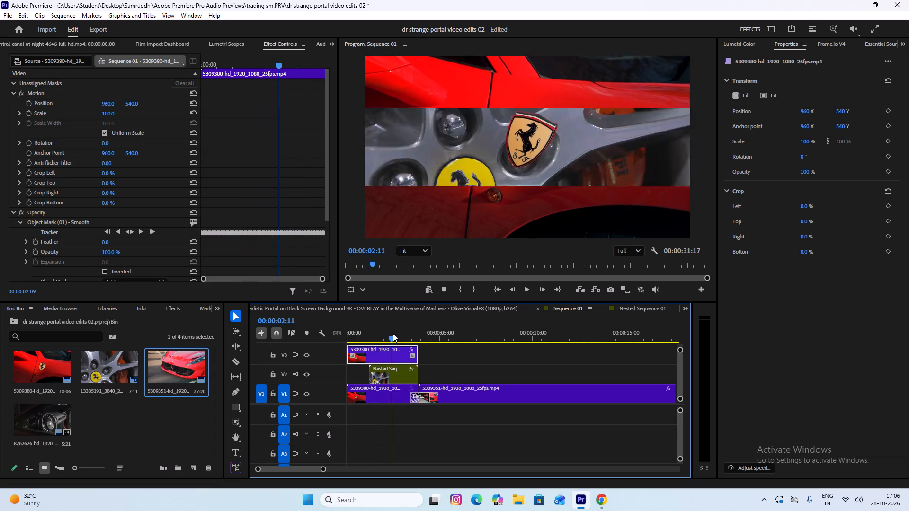
drag(393, 334, 393, 334)
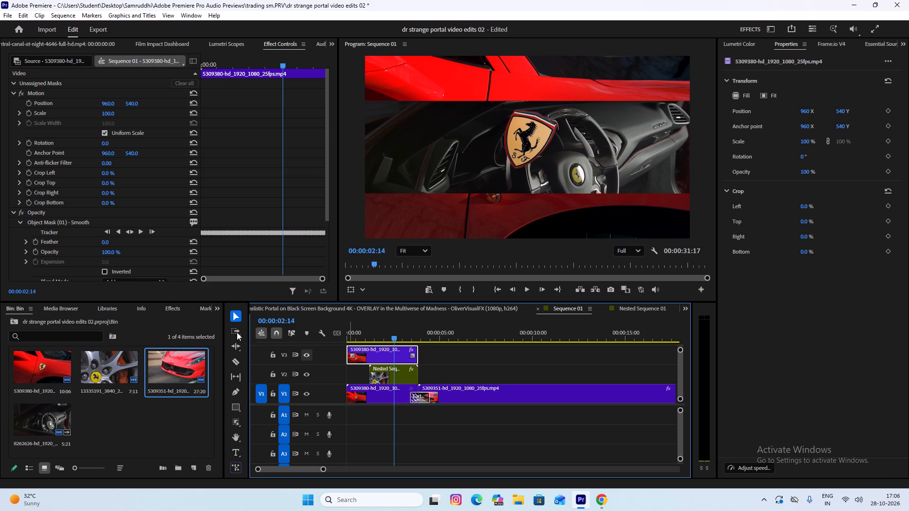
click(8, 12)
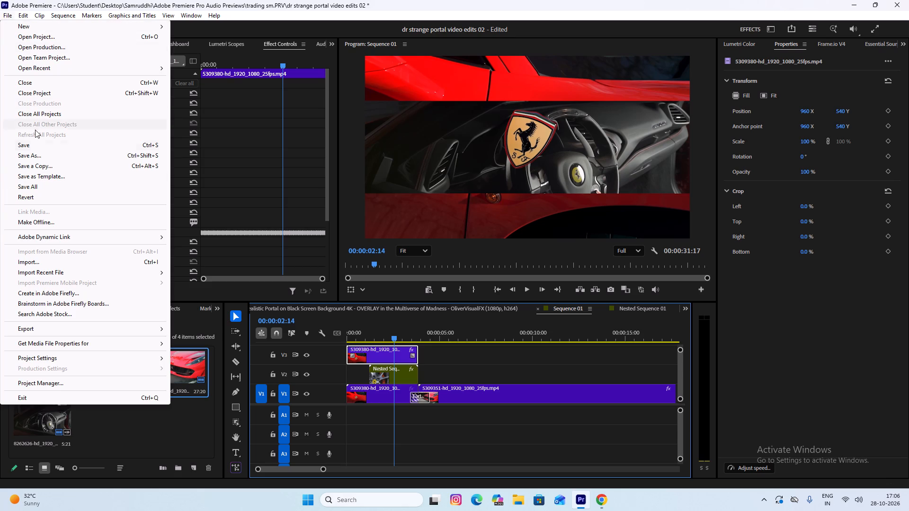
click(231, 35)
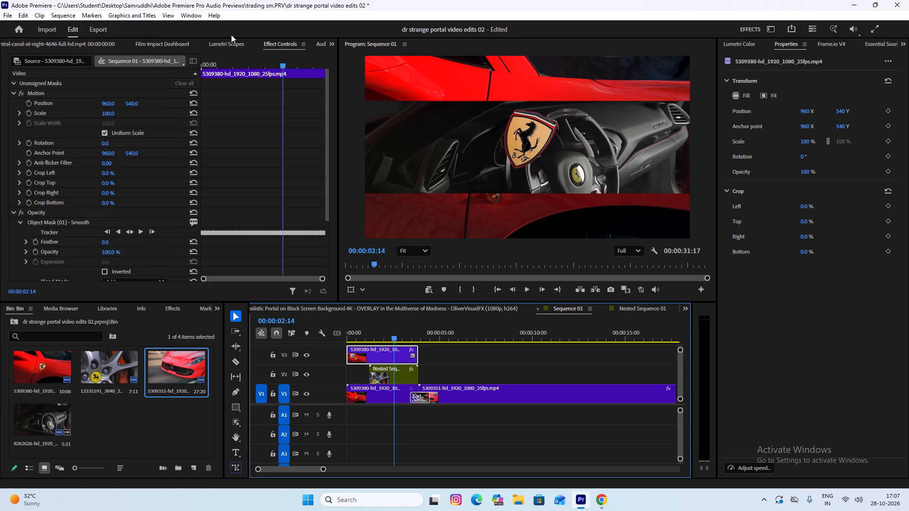
Play Sequence 01 from the start through the Earthquake transition into the full-frame car shot, and return to the beginning.
drag(395, 341, 279, 332)
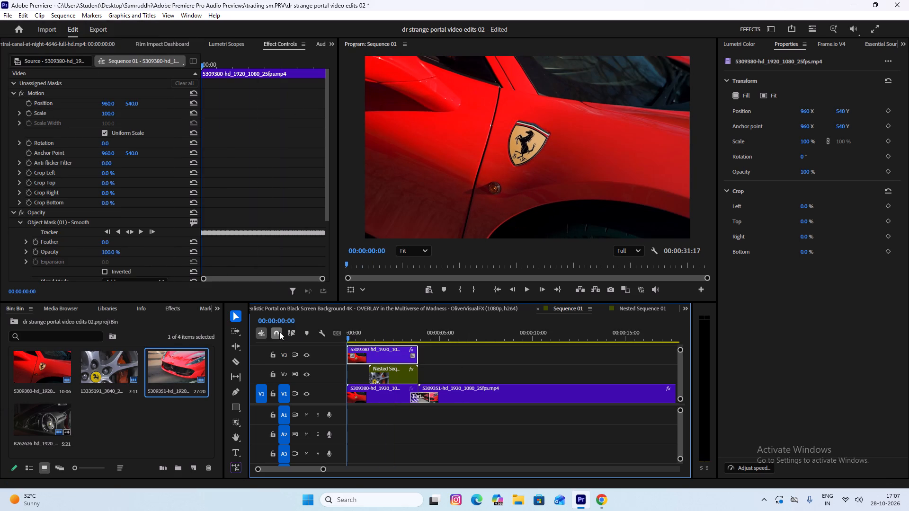
key(space)
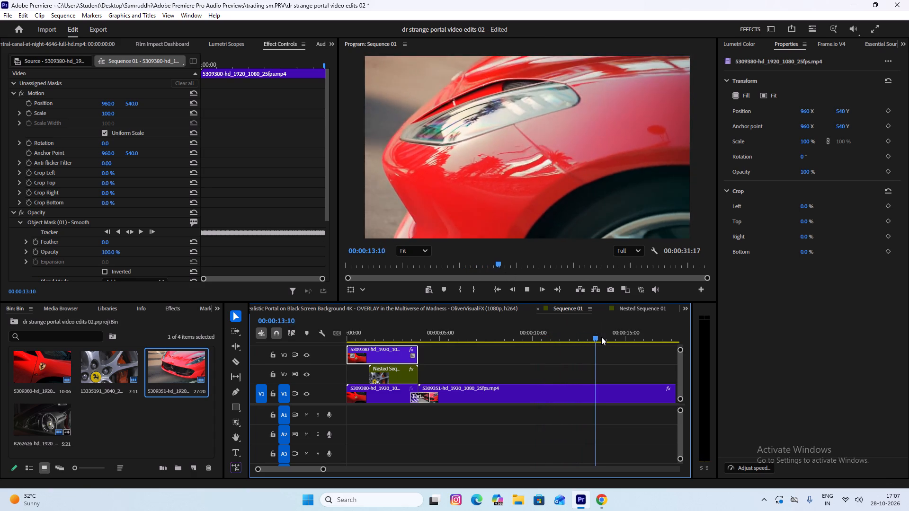
drag(601, 337, 233, 341)
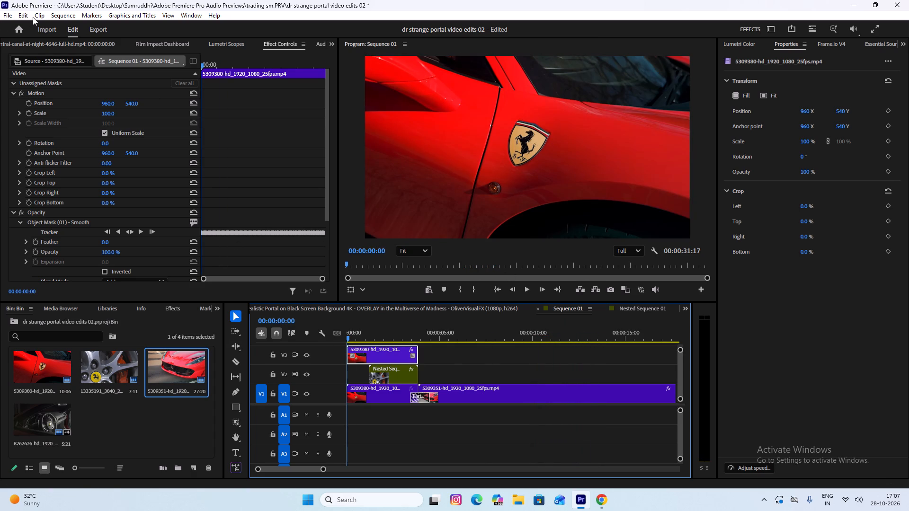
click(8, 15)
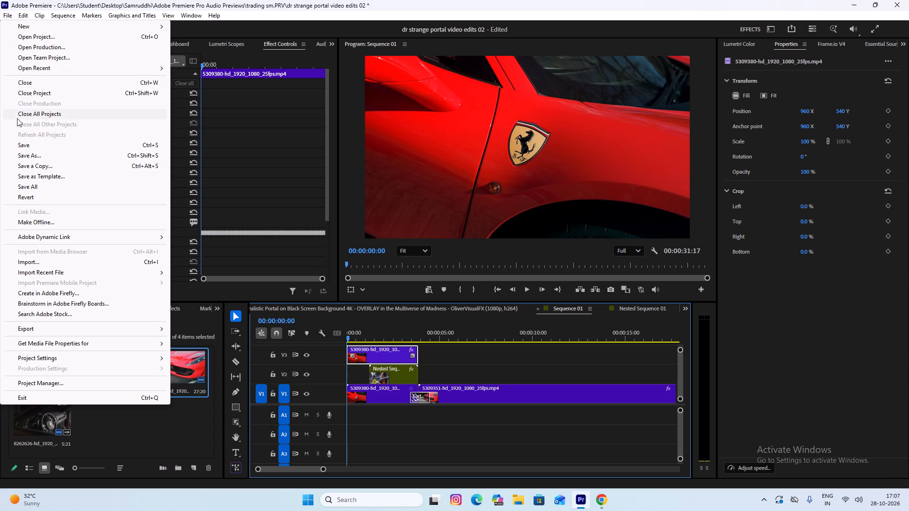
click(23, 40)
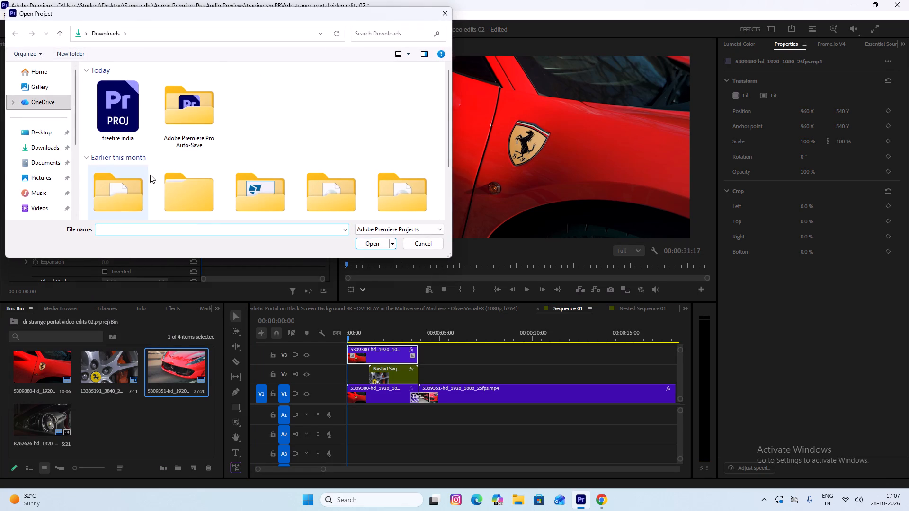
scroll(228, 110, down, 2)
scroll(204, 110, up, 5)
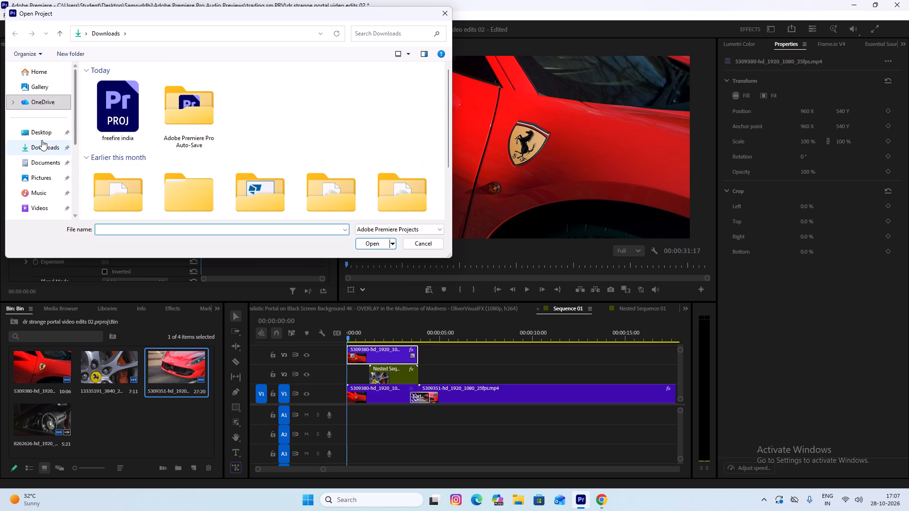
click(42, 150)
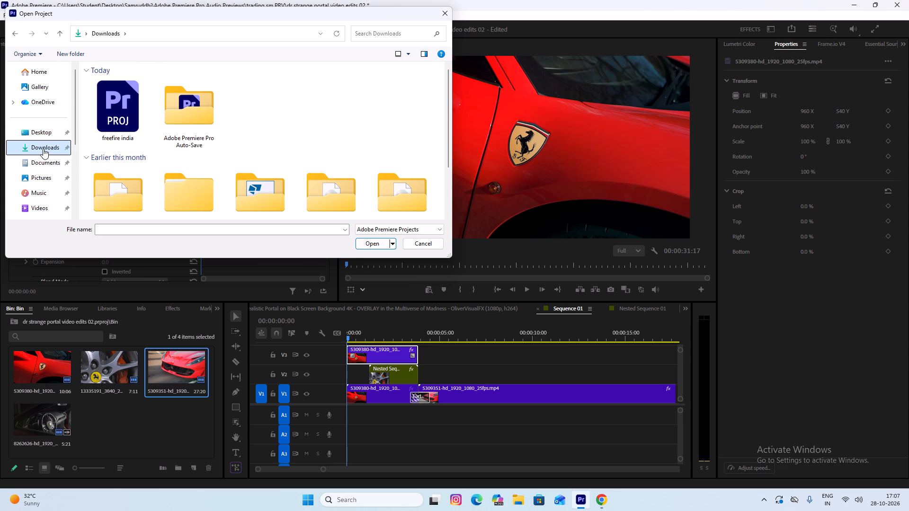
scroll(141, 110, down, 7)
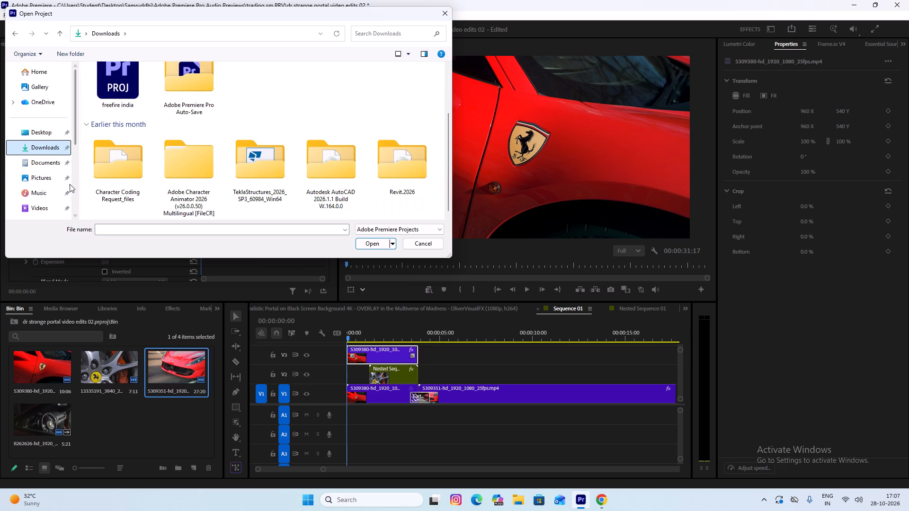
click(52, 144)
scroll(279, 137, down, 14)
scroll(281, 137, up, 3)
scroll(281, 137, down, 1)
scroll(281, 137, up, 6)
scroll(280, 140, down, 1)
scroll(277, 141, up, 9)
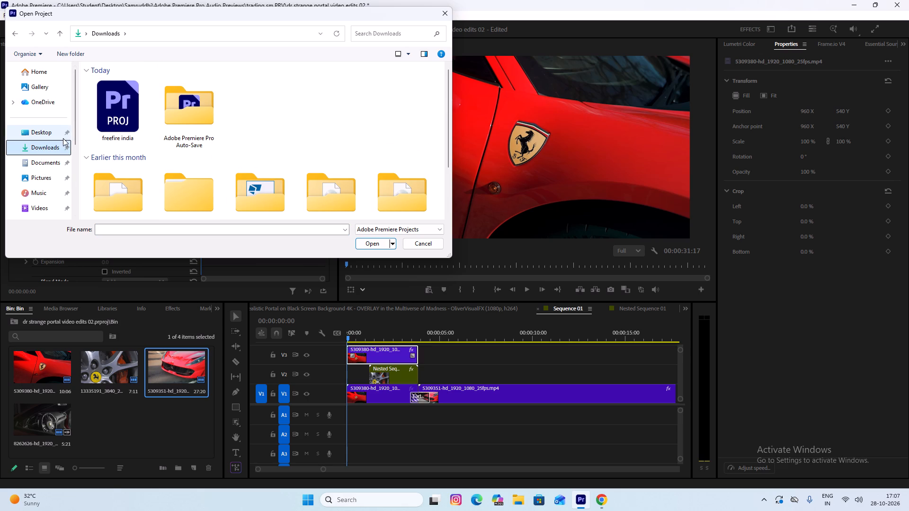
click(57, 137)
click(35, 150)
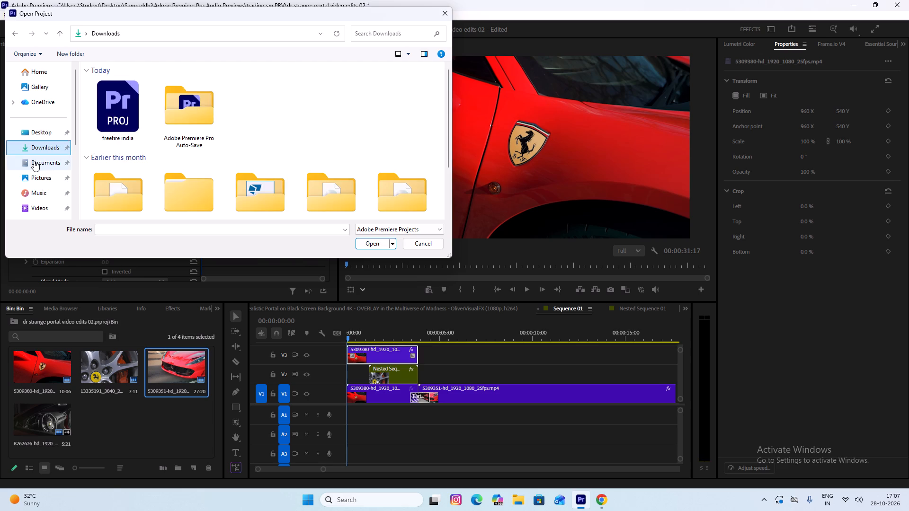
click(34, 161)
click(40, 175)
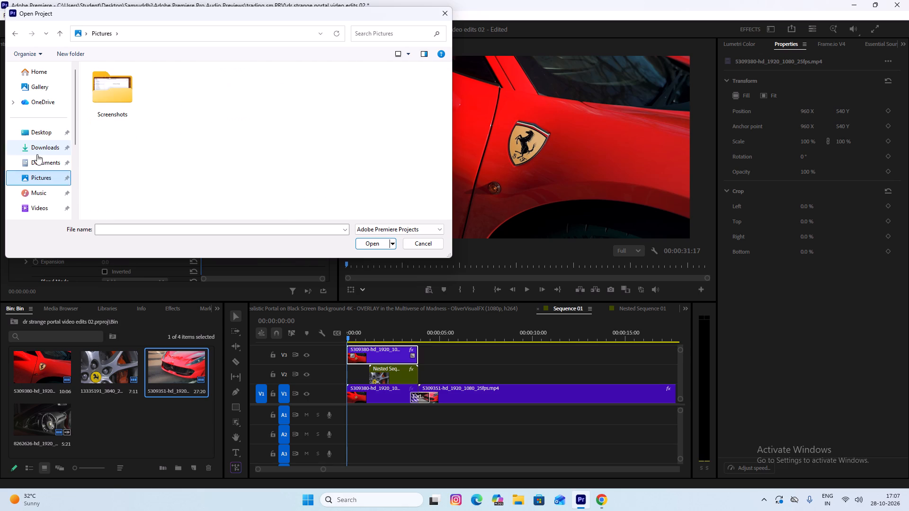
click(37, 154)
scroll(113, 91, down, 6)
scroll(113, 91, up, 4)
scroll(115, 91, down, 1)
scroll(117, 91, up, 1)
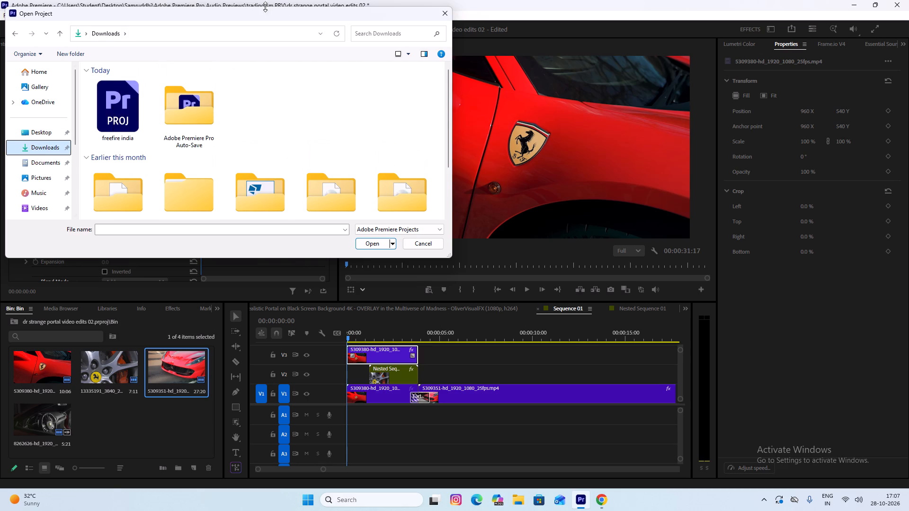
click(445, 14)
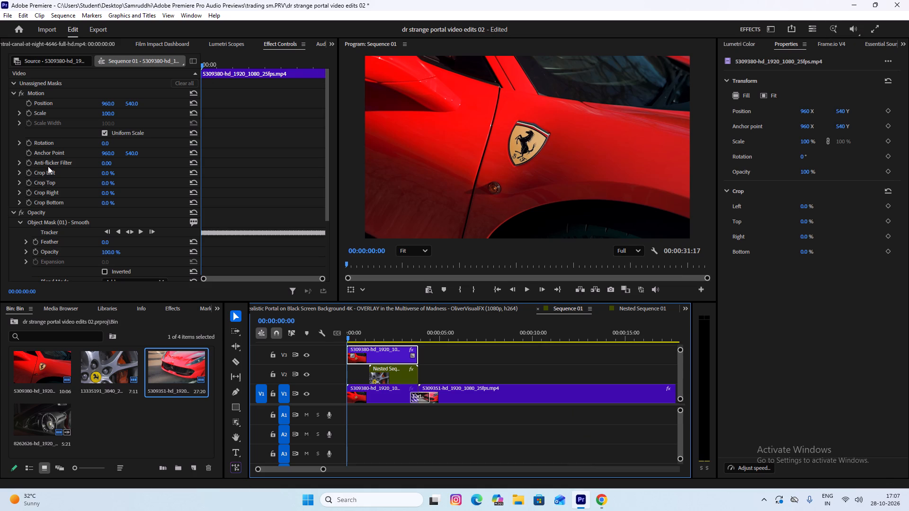
Save the dr strange portal video edits 02 project and close it.
key(ctrl+s)
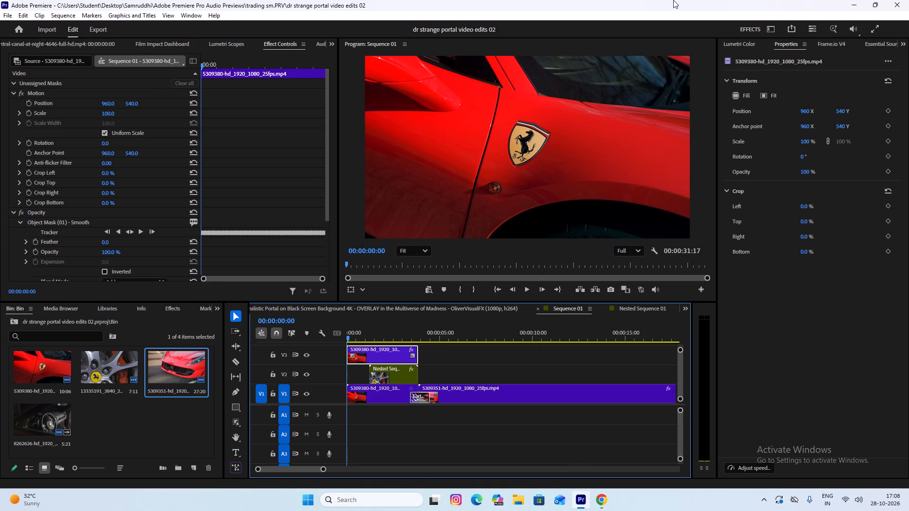
click(2, 14)
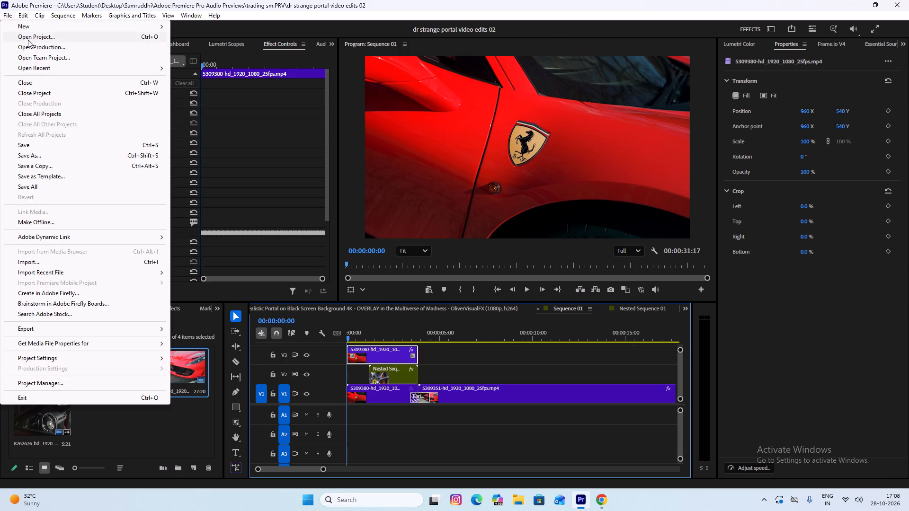
click(47, 96)
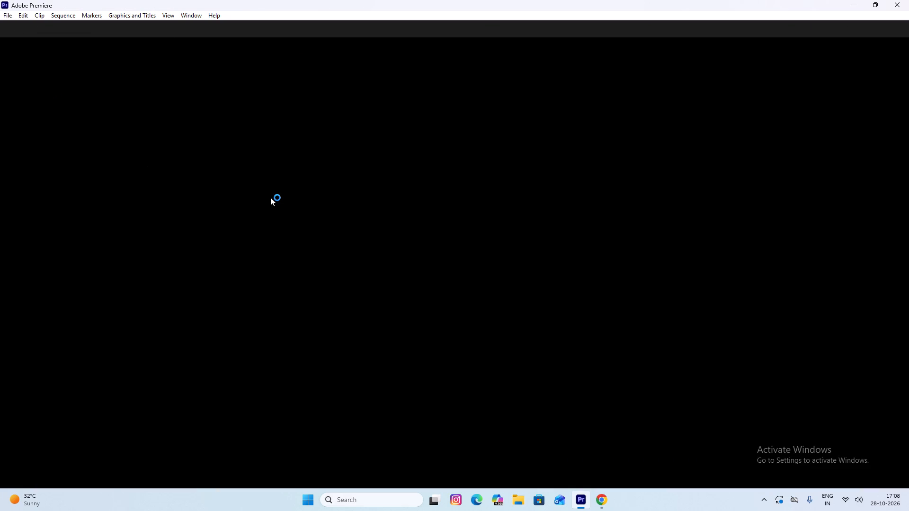
Create a new project named "car video edit".
click(43, 91)
drag(395, 216, 351, 215)
text(car video edit)
key(Return)
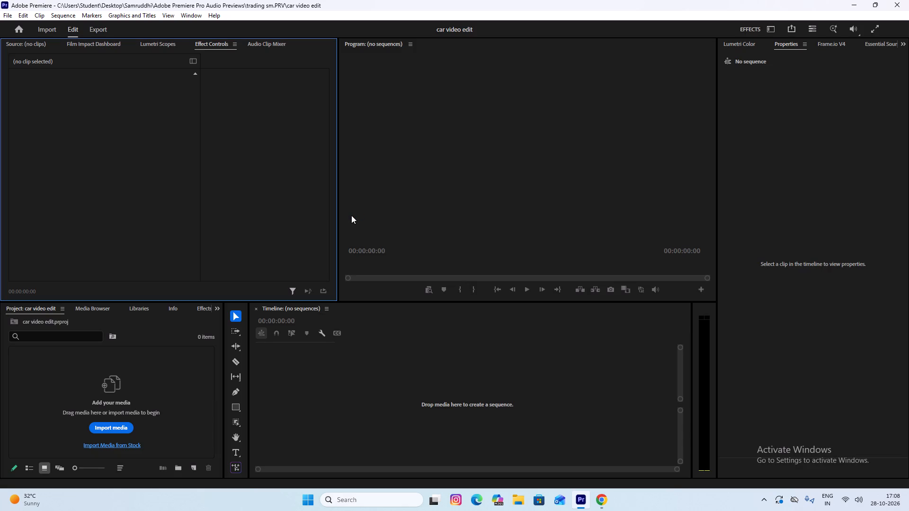
Import the 8262626, 5309351 and 5309380 video clips from the Downloads folder into the project.
triple_click(134, 423)
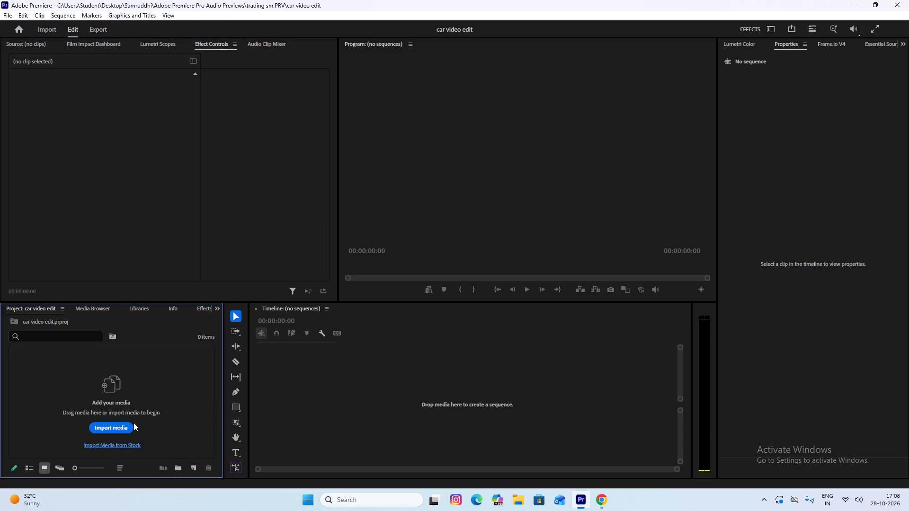
click(114, 117)
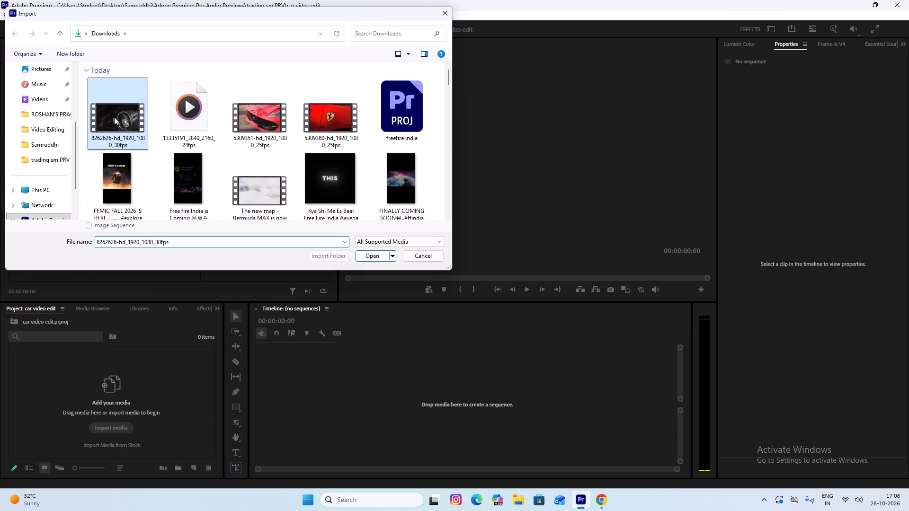
click(273, 123)
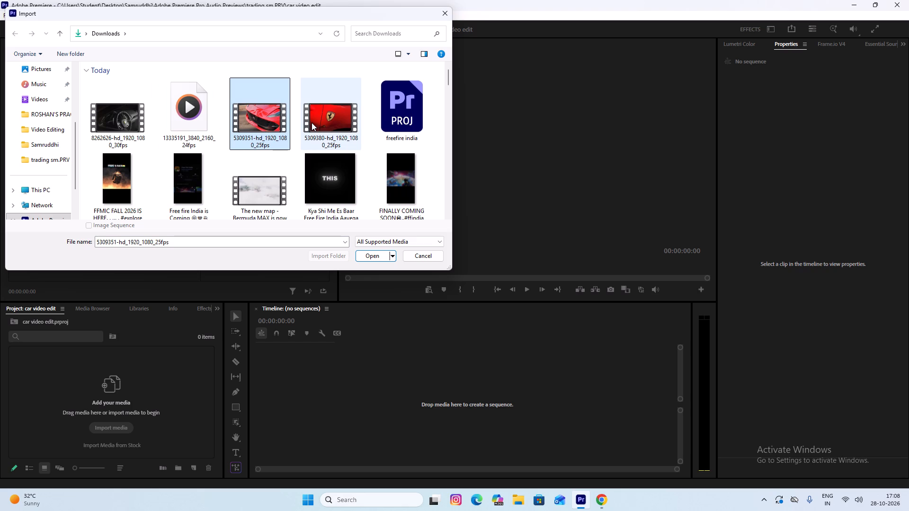
click(312, 123)
ctrl+click(273, 114)
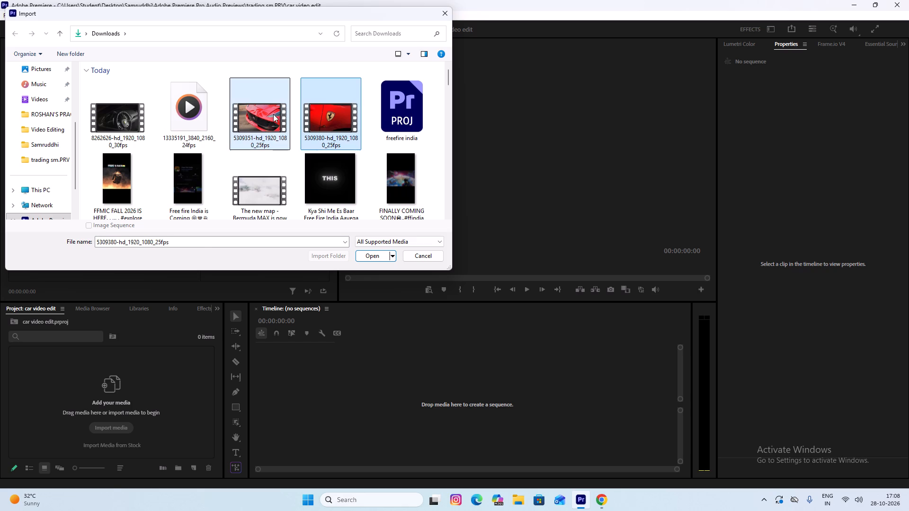
ctrl+click(144, 113)
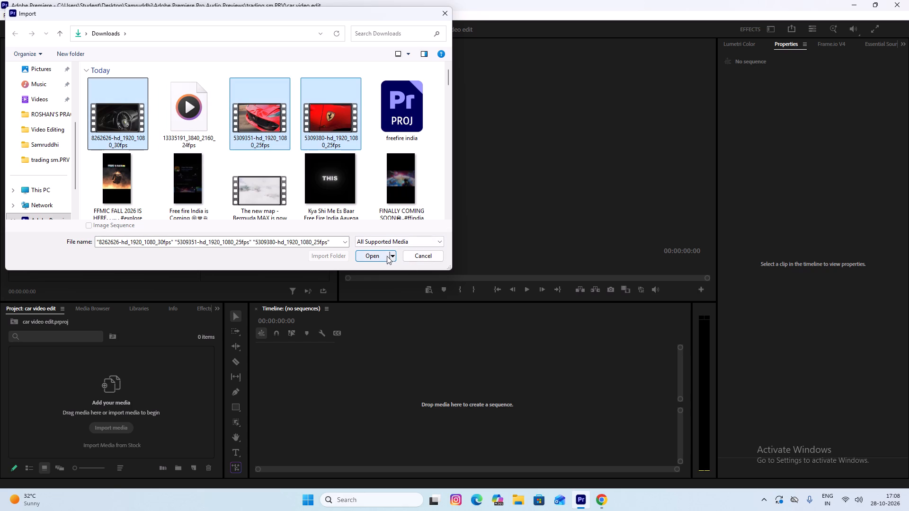
click(382, 260)
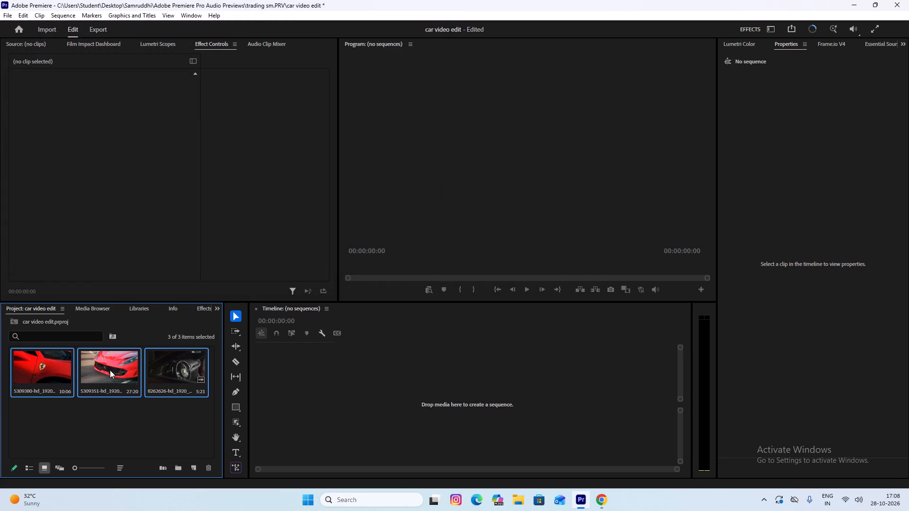
Create a new sequence by placing all three imported car clips together in the empty timeline.
drag(62, 361, 288, 375)
drag(288, 375, 296, 377)
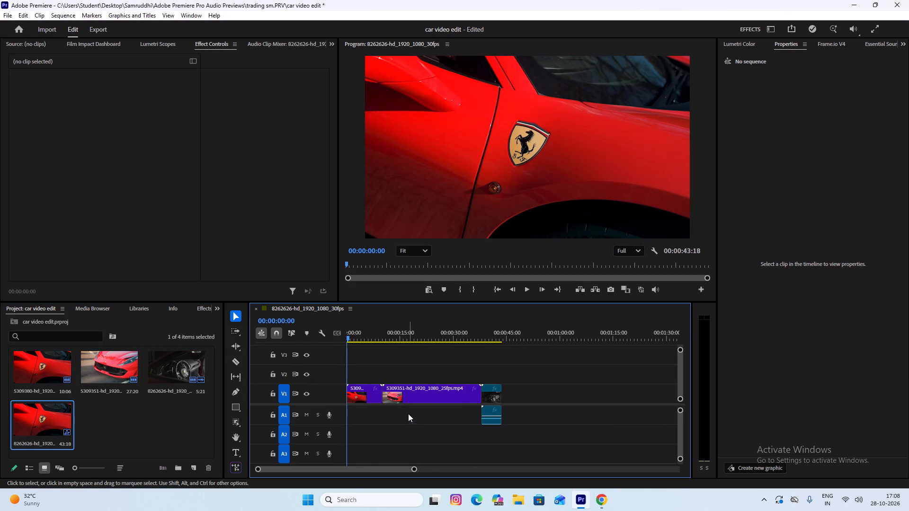
Delete the 8262626 clip's audio from track A1 and play the sequence from the start.
click(498, 403)
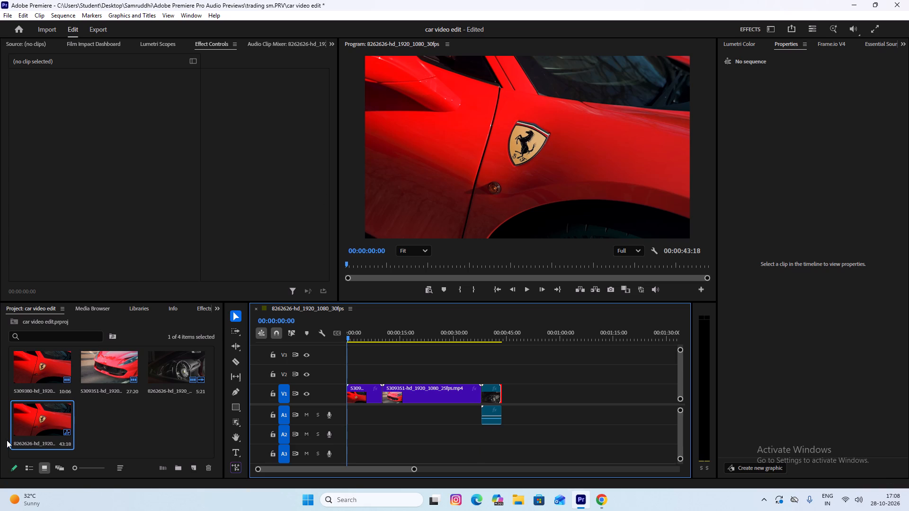
click(138, 420)
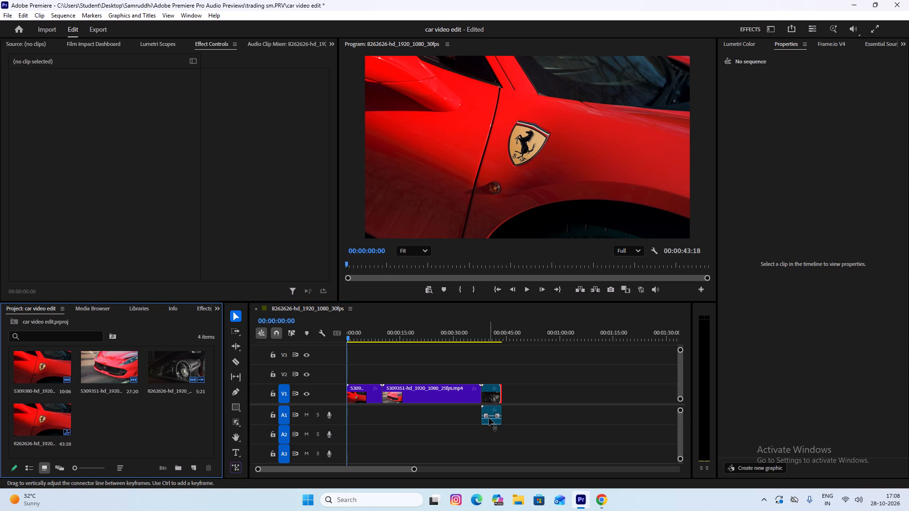
click(489, 418)
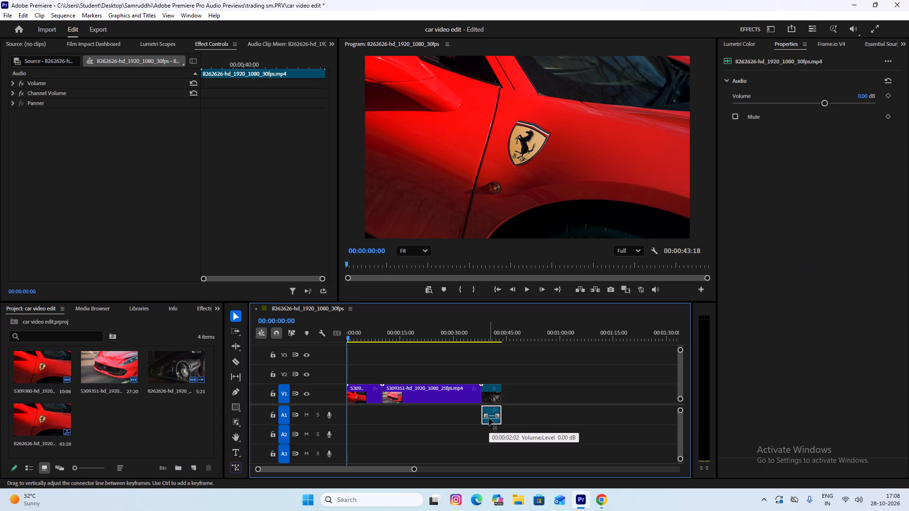
key(Delete)
key(Return)
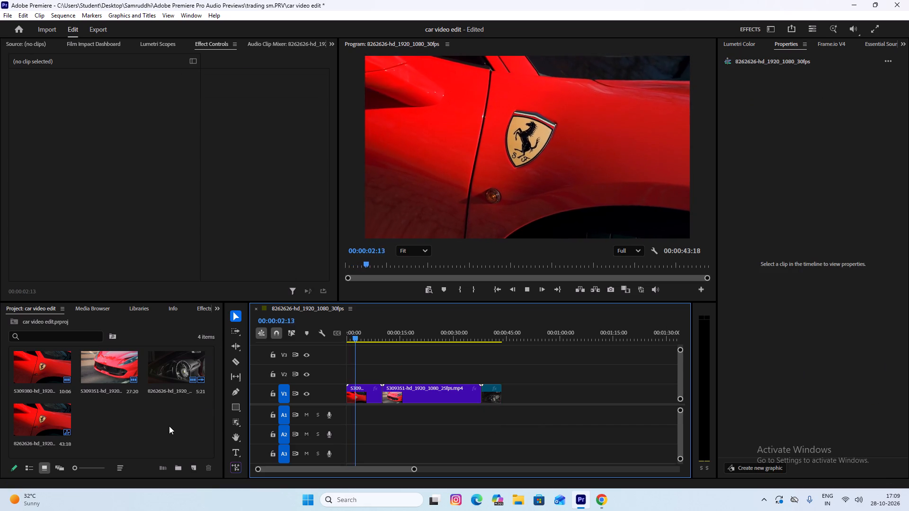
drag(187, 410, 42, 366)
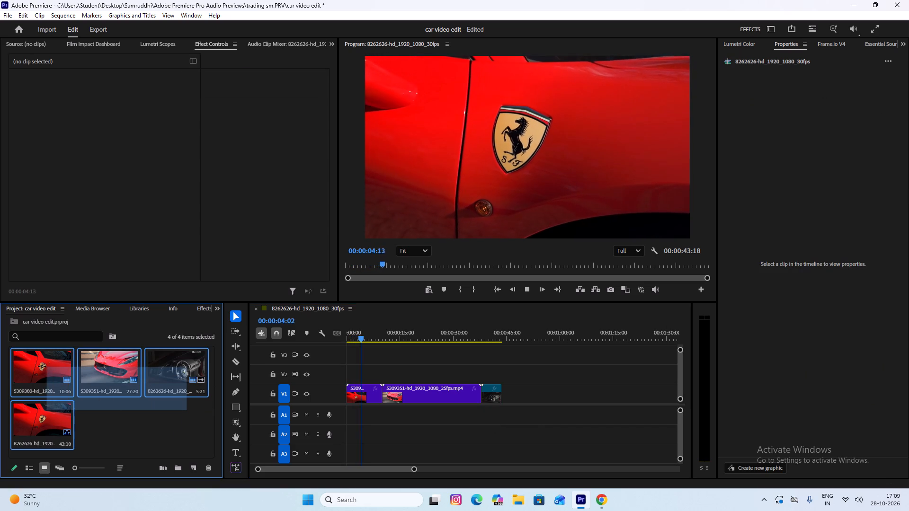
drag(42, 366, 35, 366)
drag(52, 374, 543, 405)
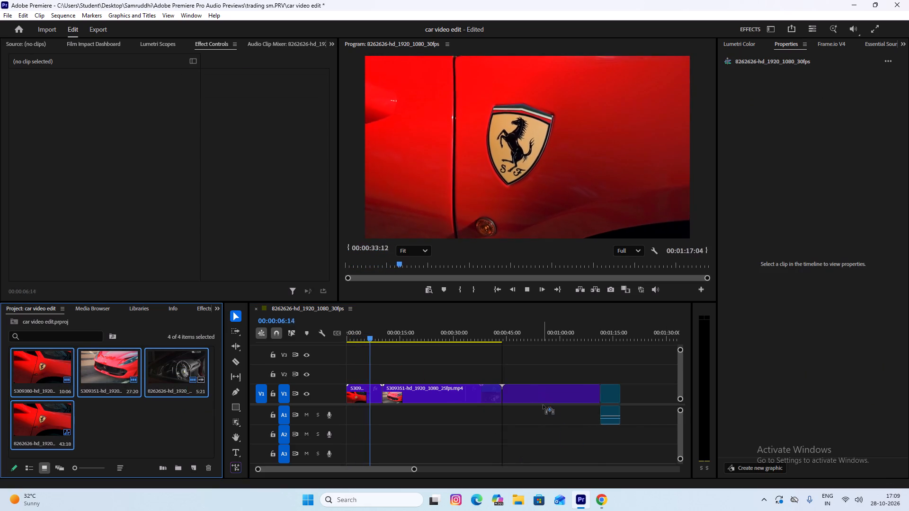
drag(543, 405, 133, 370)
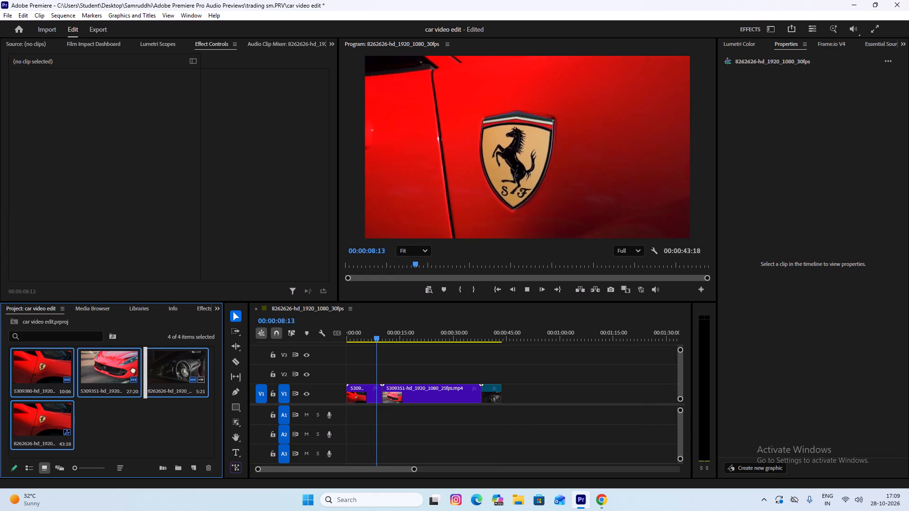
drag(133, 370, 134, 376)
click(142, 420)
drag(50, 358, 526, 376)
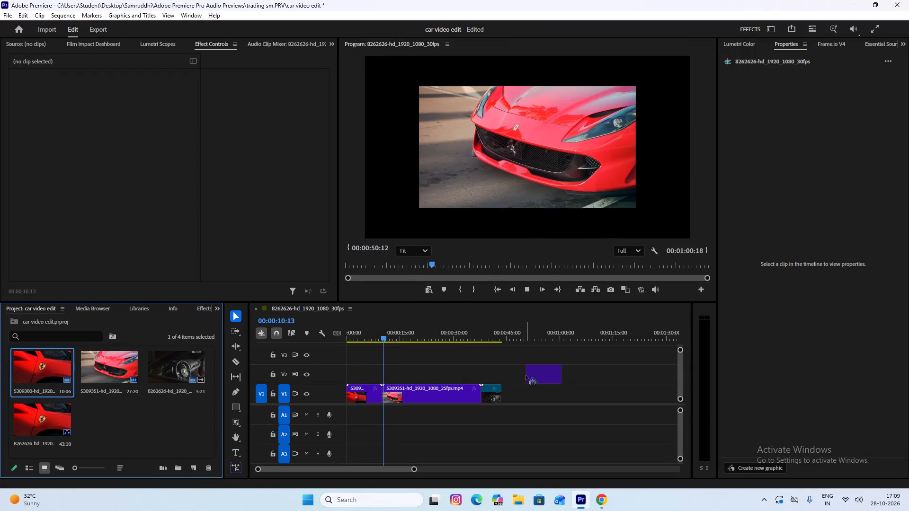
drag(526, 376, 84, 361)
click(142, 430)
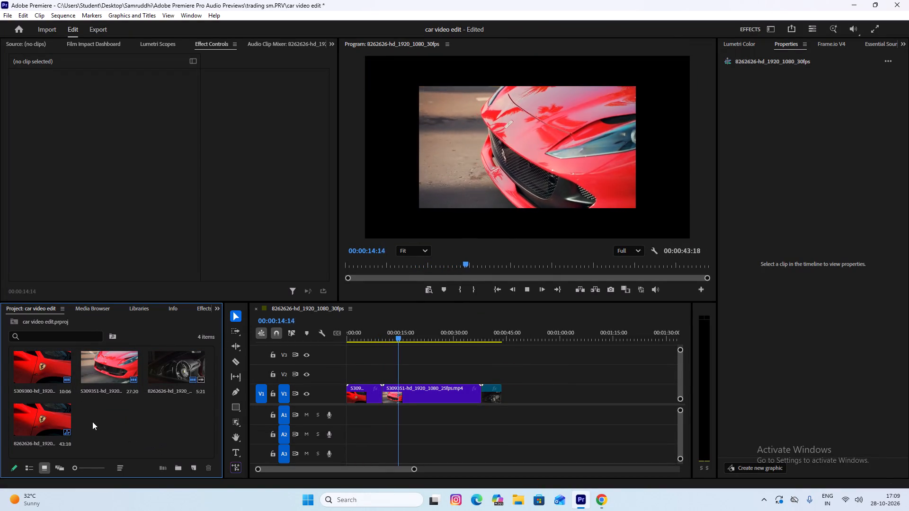
Stop playback and delete the 8262626 and 5309351 clips from track V1, leaving only the 5309380 badge clip.
key(space)
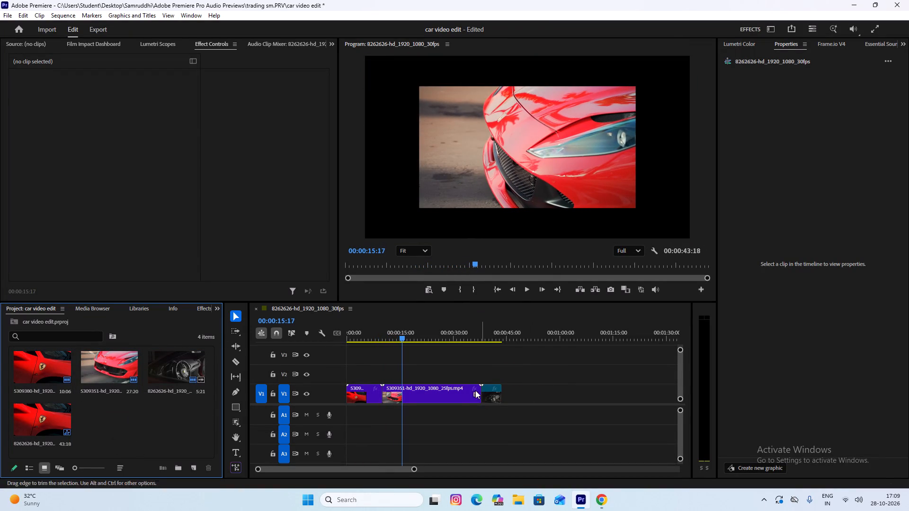
click(490, 399)
key(Delete)
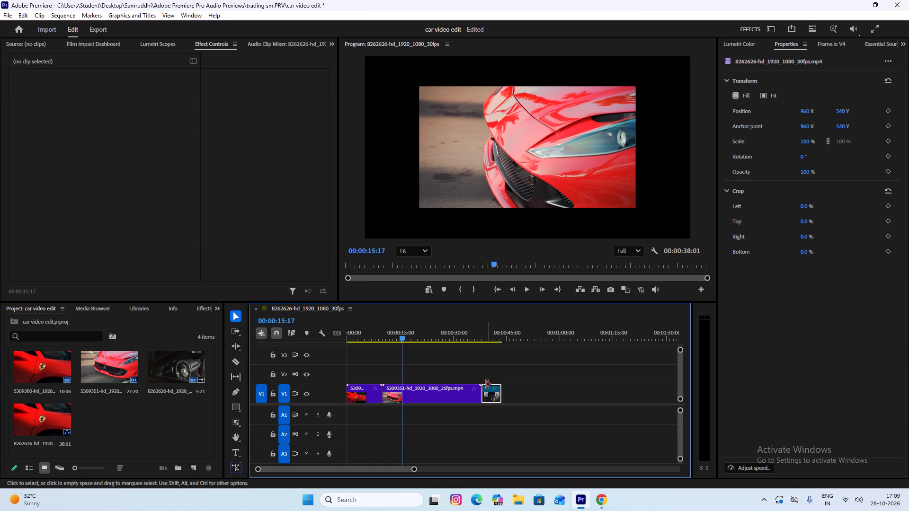
click(467, 392)
key(Delete)
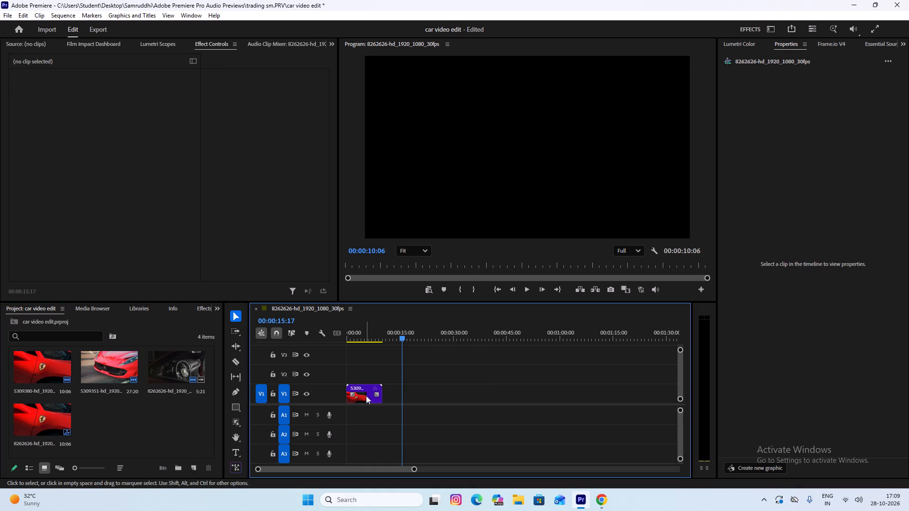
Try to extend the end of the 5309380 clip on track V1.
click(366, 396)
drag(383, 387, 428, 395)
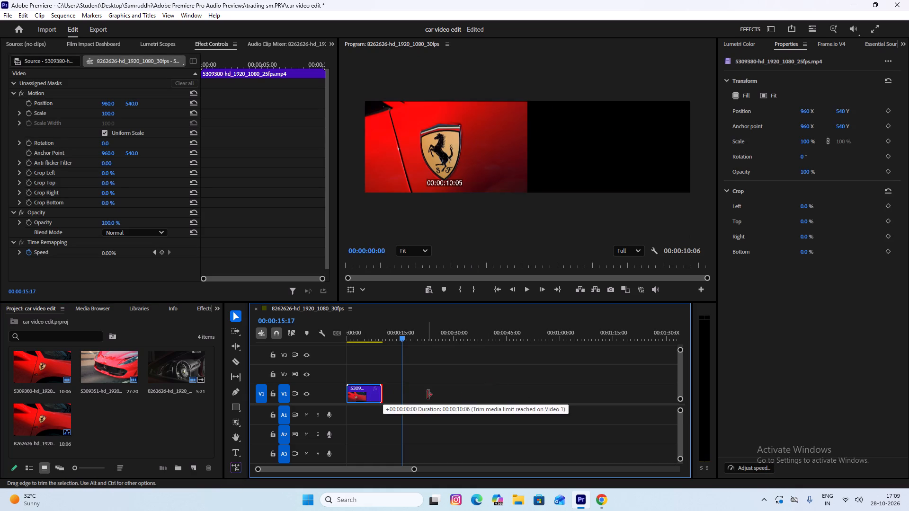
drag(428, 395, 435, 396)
At 00:00:00:00, mask the Ferrari badge in the 5309380 clip with the Object Mask Tool.
drag(402, 338, 319, 337)
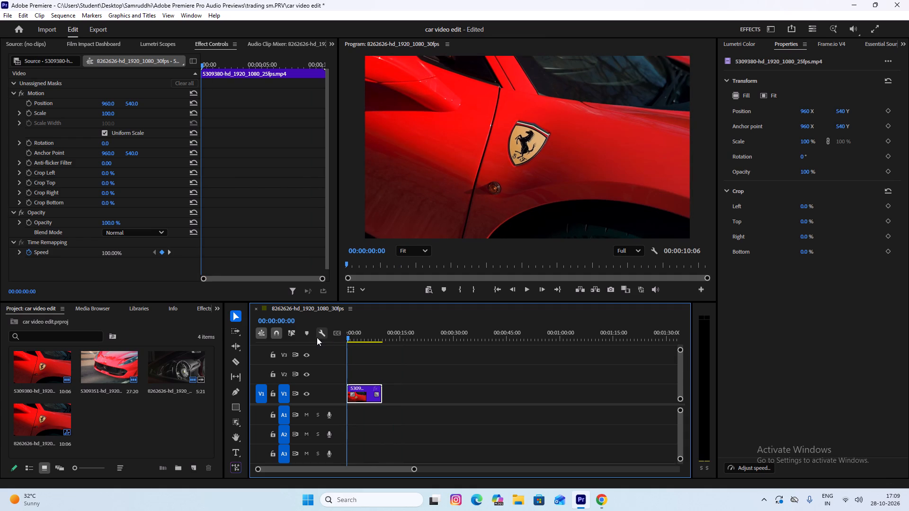
click(528, 143)
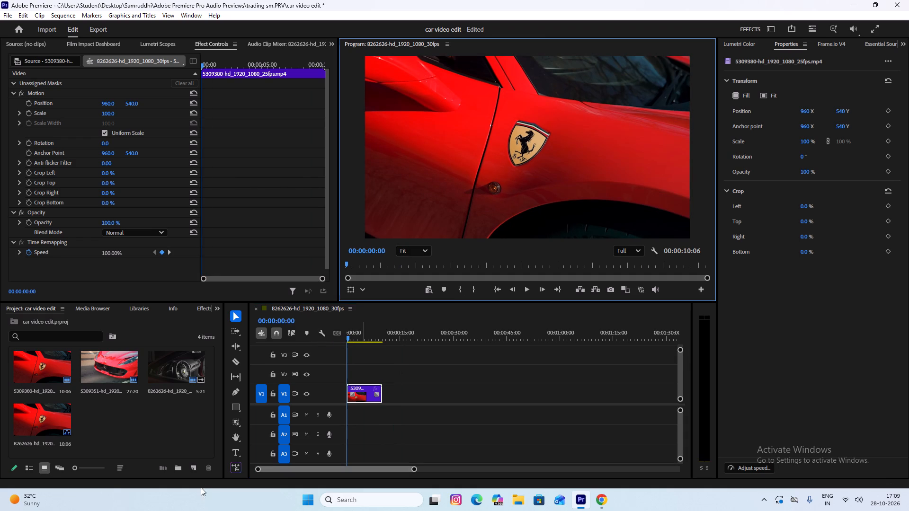
click(234, 419)
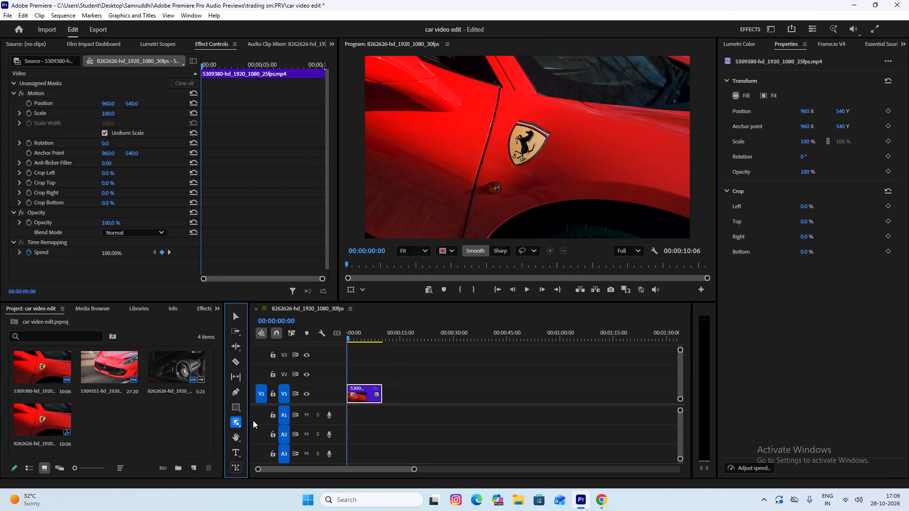
right_click(237, 423)
drag(237, 423, 241, 421)
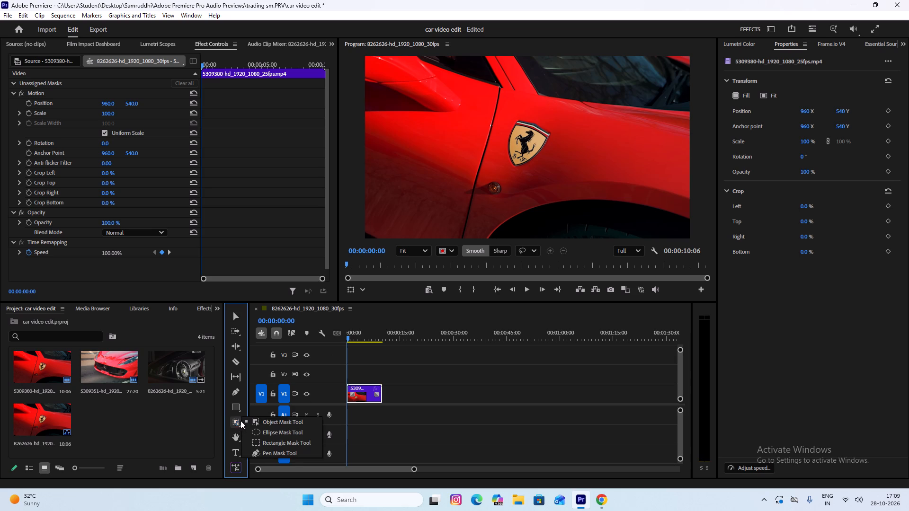
drag(241, 421, 274, 424)
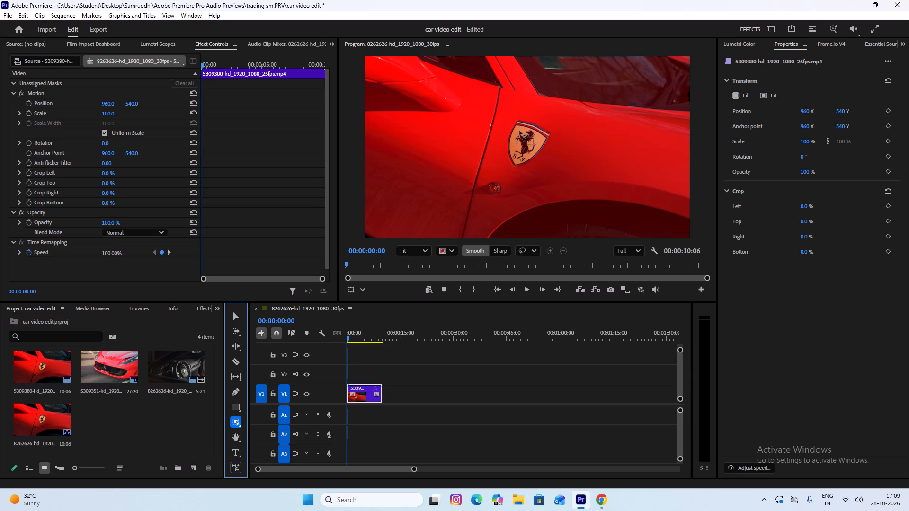
click(542, 119)
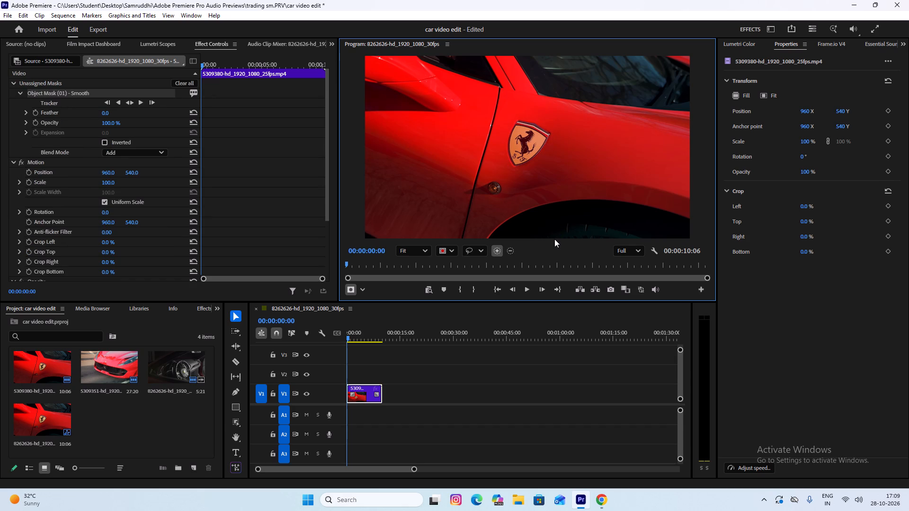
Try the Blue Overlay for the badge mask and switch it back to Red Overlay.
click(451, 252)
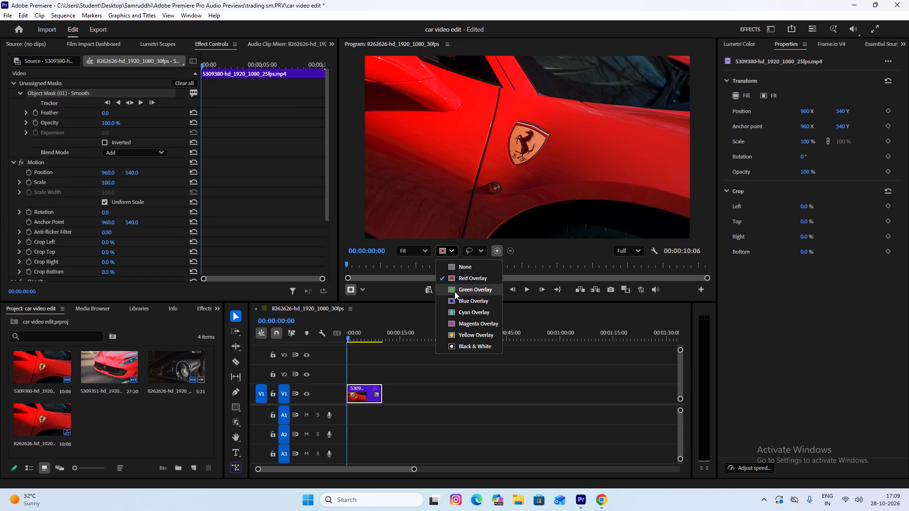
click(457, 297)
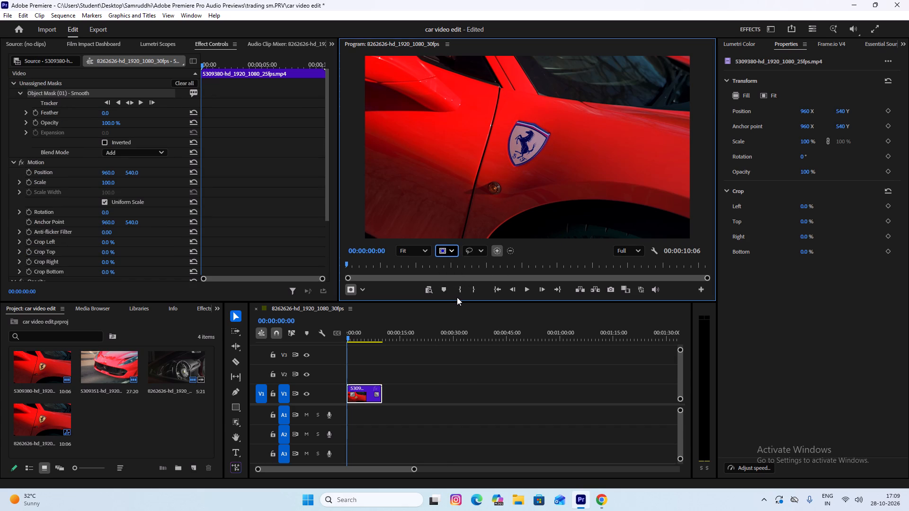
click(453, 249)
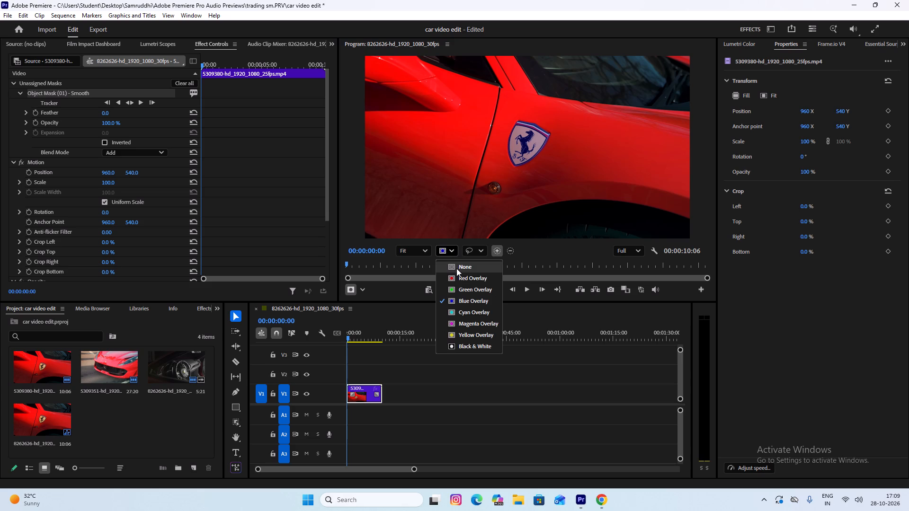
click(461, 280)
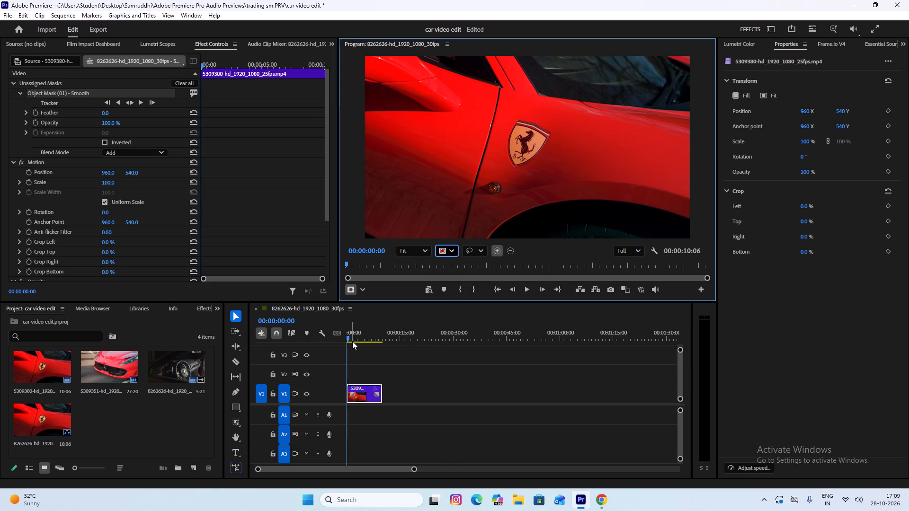
Track the badge's object mask forward and backward through the 5309380 clip.
click(132, 104)
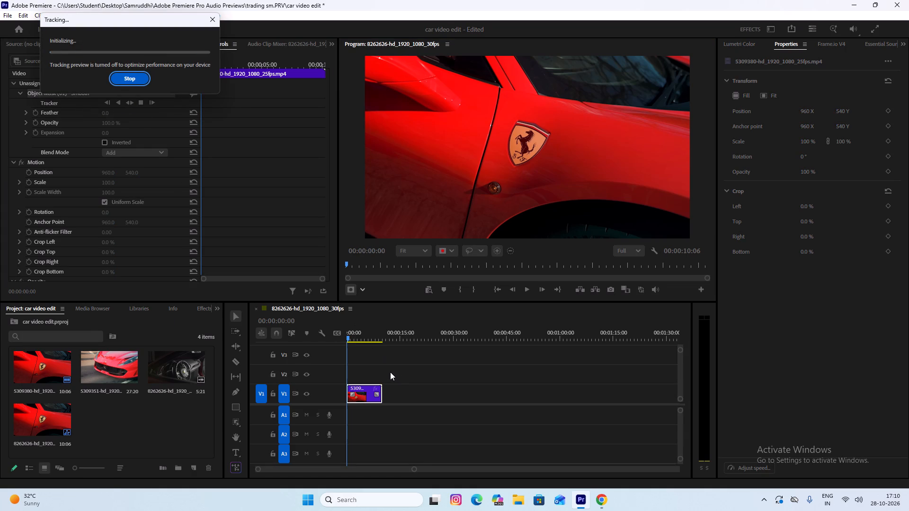
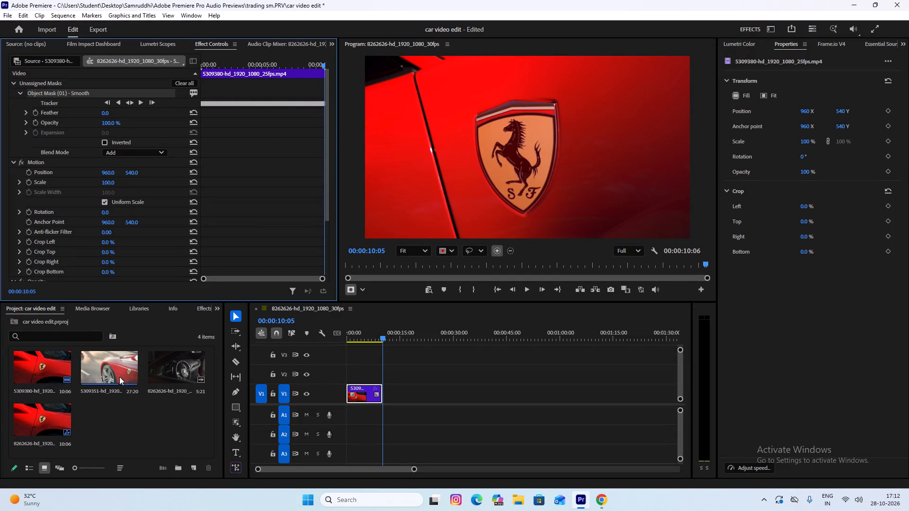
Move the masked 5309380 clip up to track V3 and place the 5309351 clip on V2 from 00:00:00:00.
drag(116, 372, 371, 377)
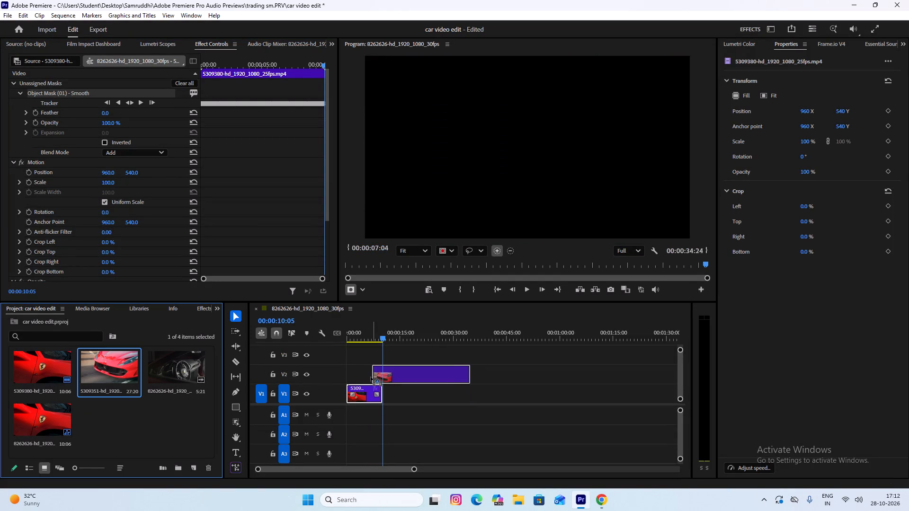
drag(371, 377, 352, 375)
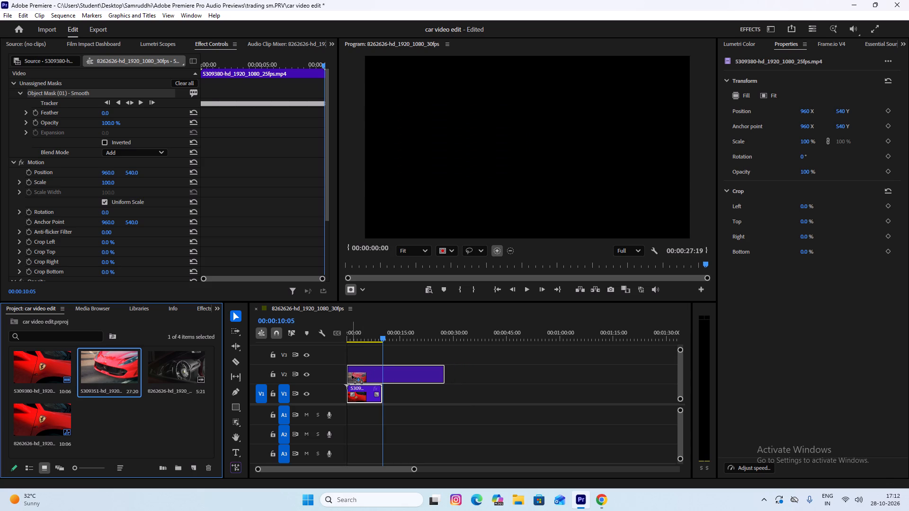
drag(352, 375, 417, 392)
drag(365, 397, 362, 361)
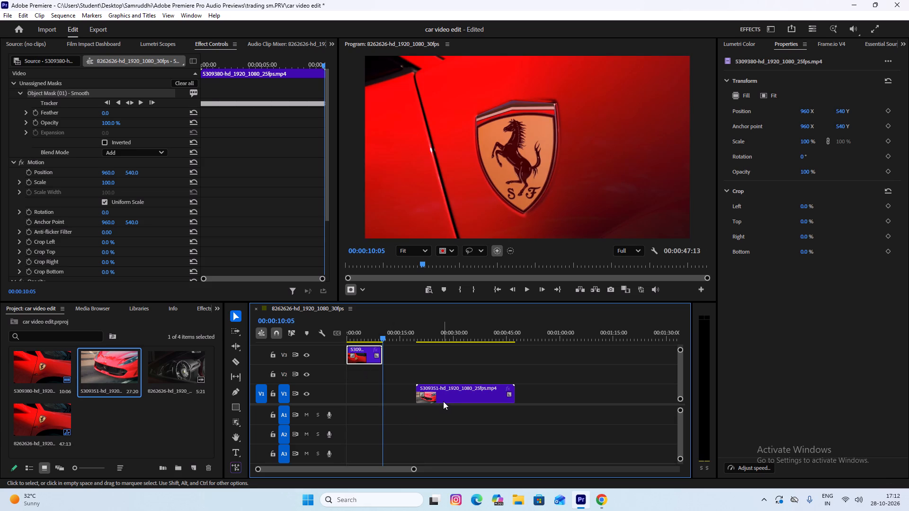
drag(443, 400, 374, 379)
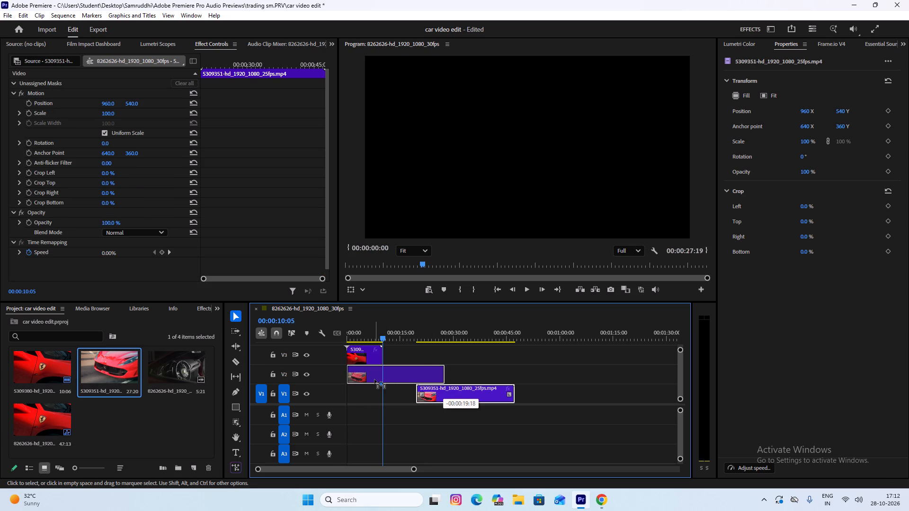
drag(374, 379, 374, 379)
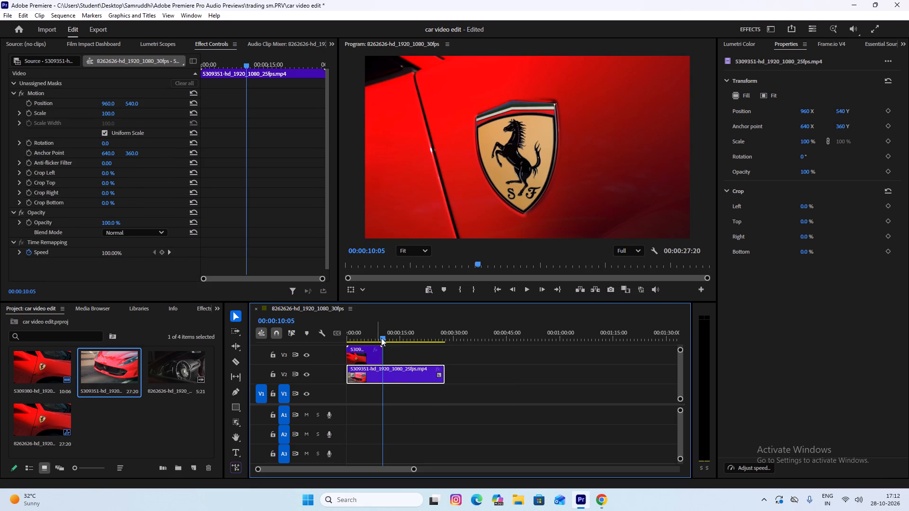
Play the sequence from the start to review the 5309380 clip layered over the 5309351 clip.
drag(383, 338, 304, 338)
key(space)
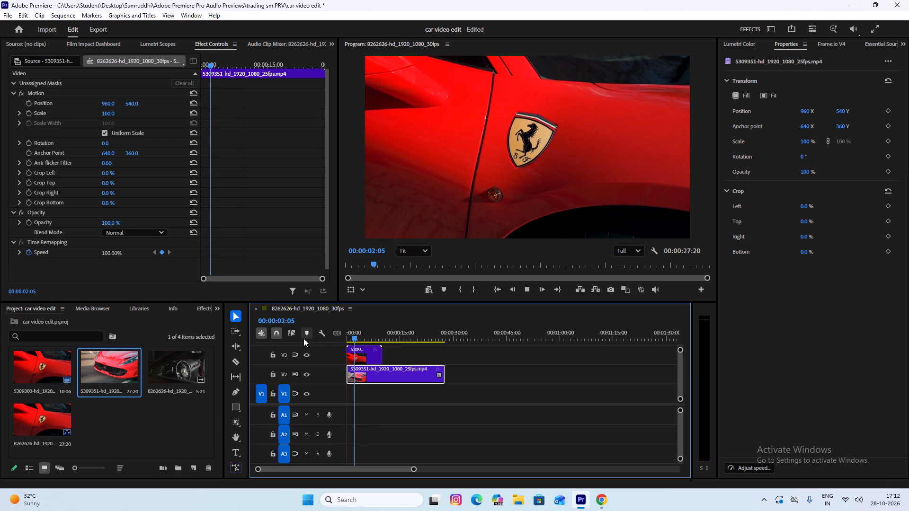
key(space)
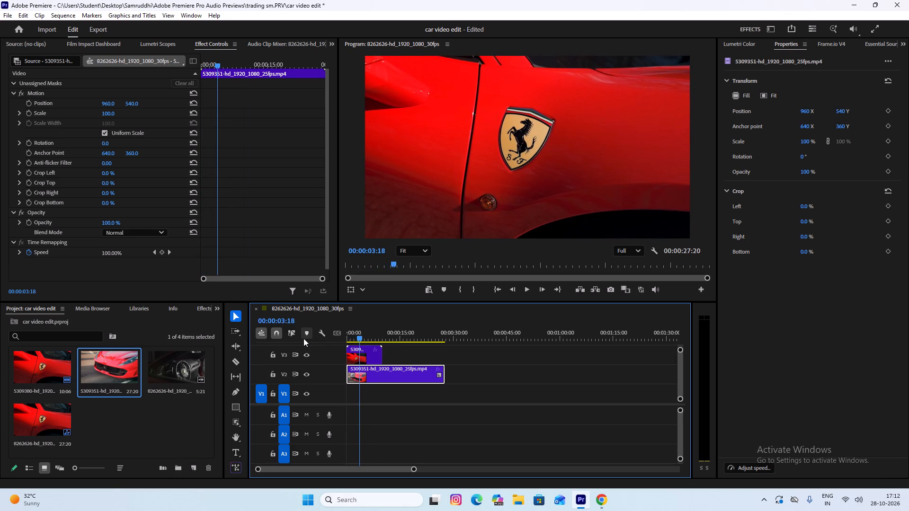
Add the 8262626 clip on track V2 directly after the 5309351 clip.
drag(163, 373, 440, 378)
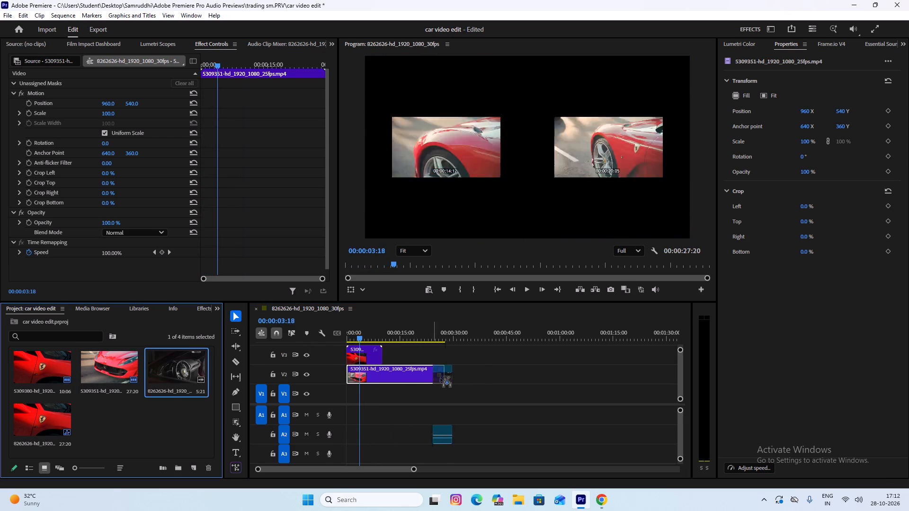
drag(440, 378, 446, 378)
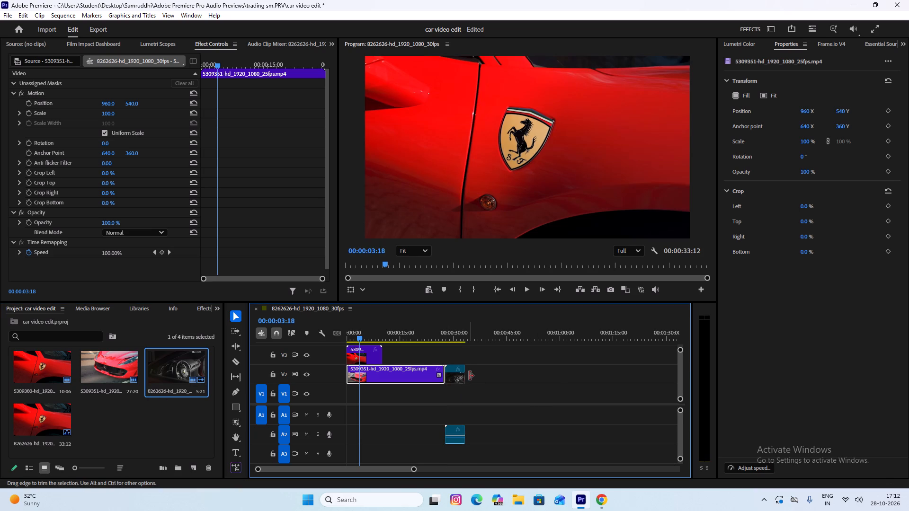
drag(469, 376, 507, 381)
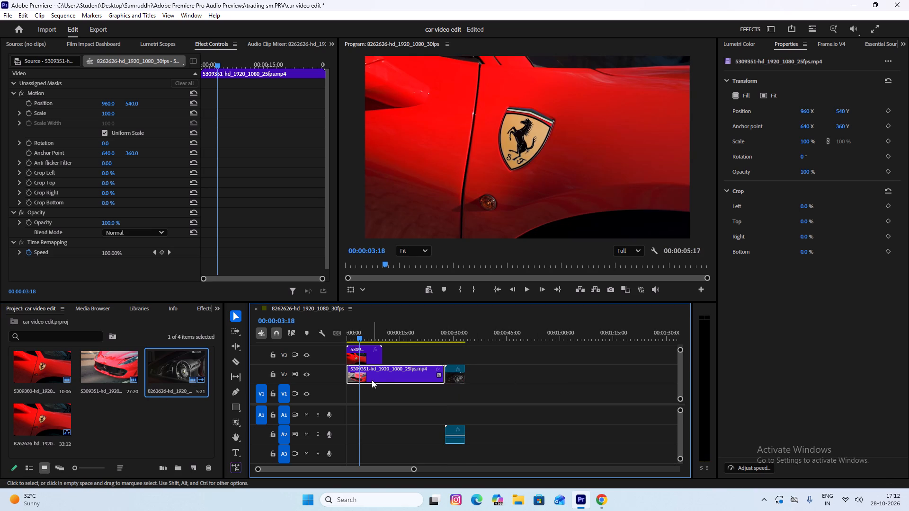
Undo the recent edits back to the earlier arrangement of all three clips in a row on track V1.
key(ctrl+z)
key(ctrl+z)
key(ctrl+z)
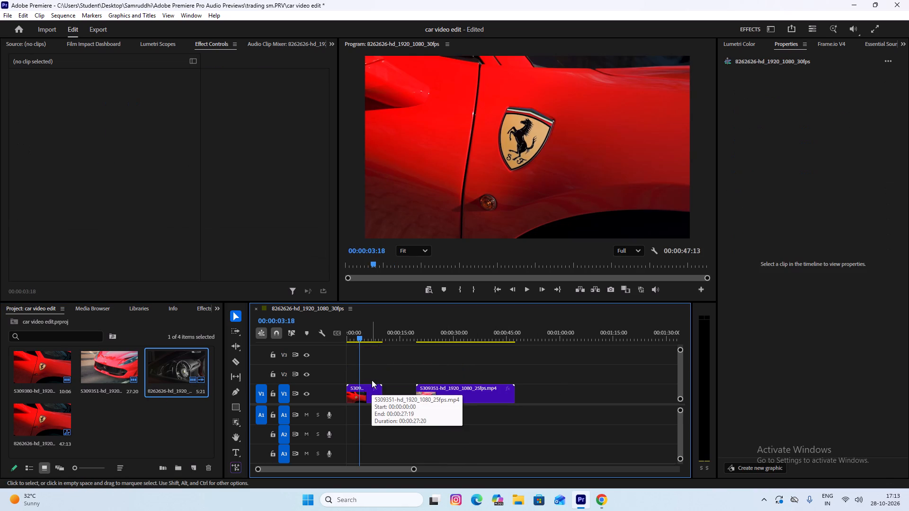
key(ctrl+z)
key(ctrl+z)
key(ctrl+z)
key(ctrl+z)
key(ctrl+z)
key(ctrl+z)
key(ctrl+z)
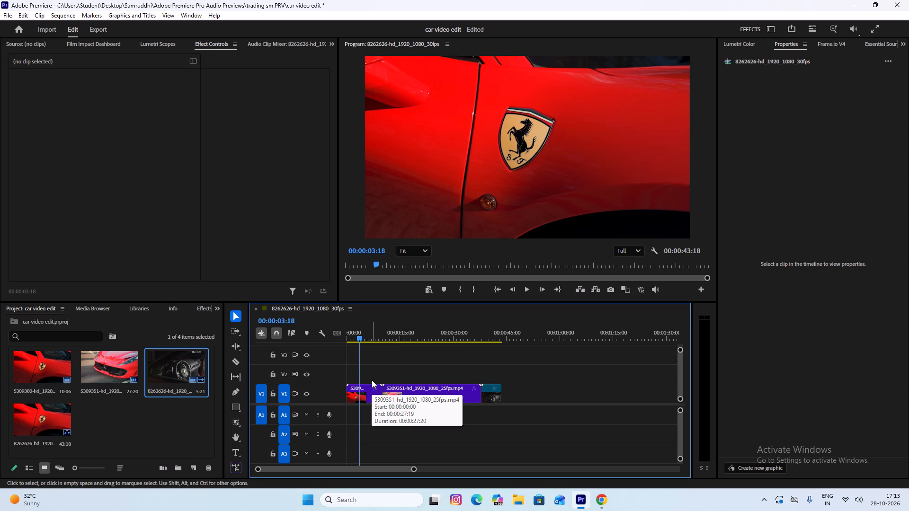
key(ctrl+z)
Delete the 8262626 clip with its audio, the 5309351 clip and the 5309380 clip from the timeline.
click(501, 400)
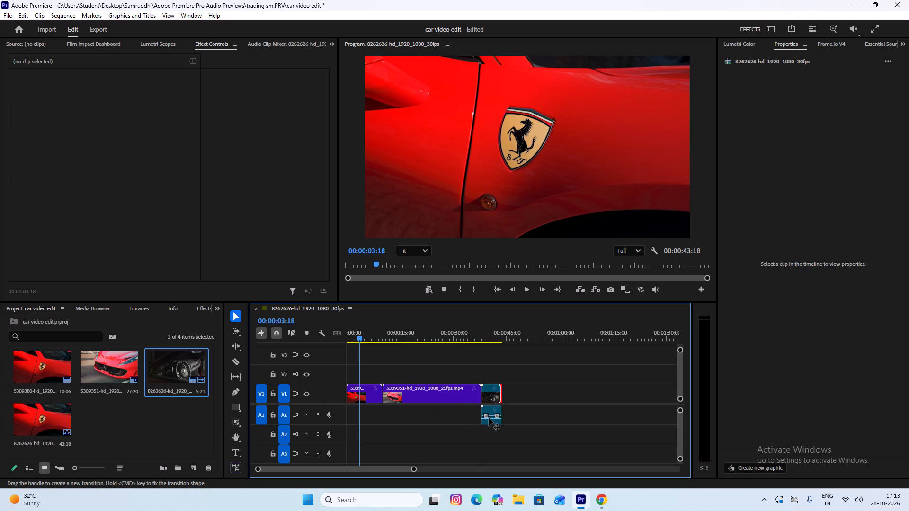
key(Delete)
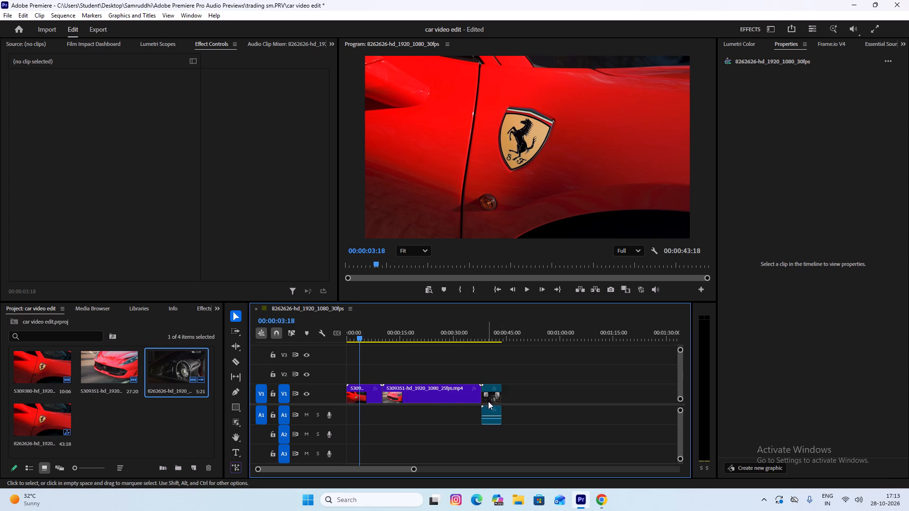
key(Delete)
click(498, 412)
key(Delete)
click(491, 397)
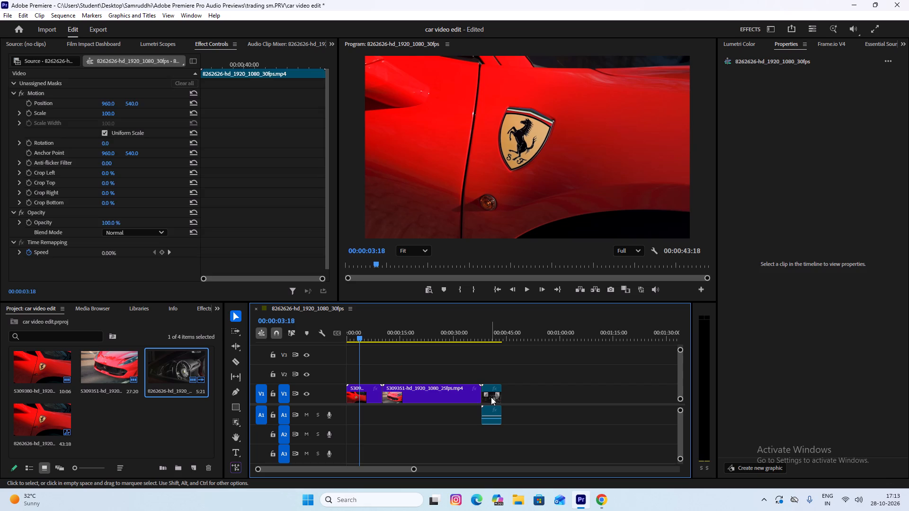
key(Delete)
click(493, 417)
key(Delete)
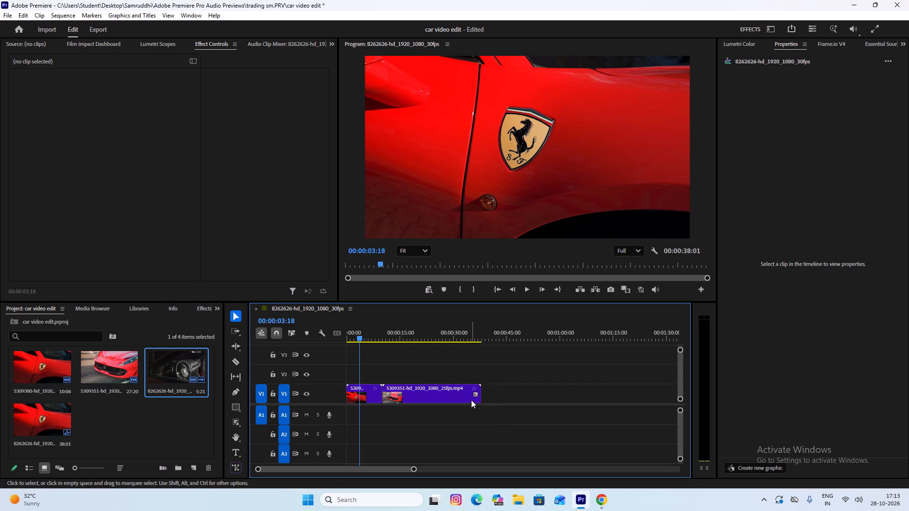
click(471, 400)
key(Delete)
click(374, 394)
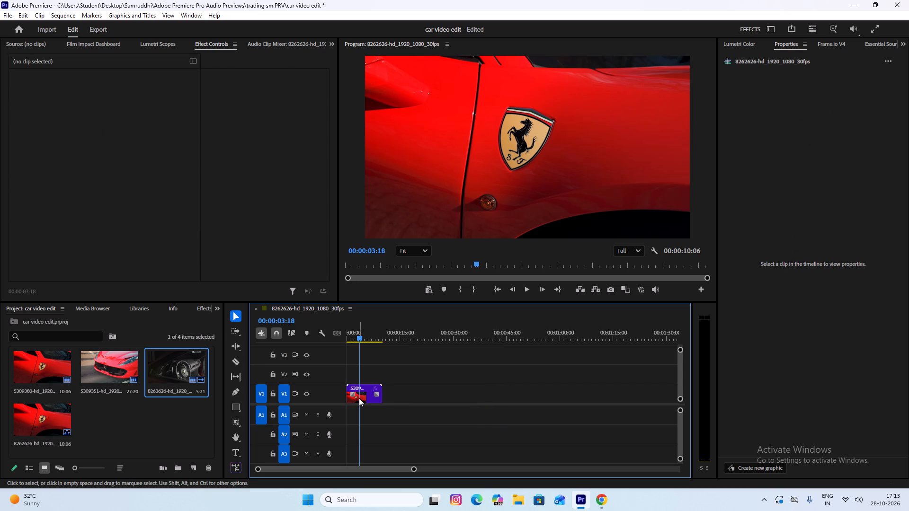
click(369, 399)
key(Delete)
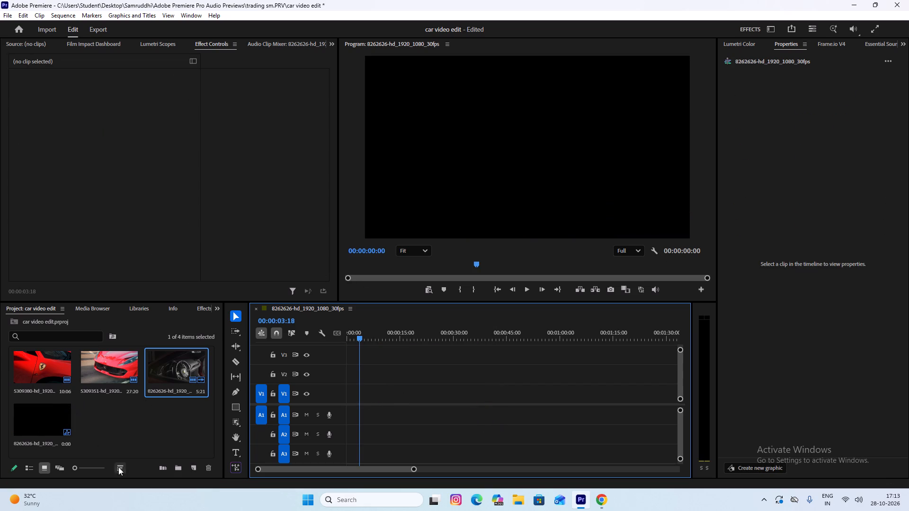
Place a fresh 5309380 clip on track V1 starting at 00:00:00:07.
click(130, 436)
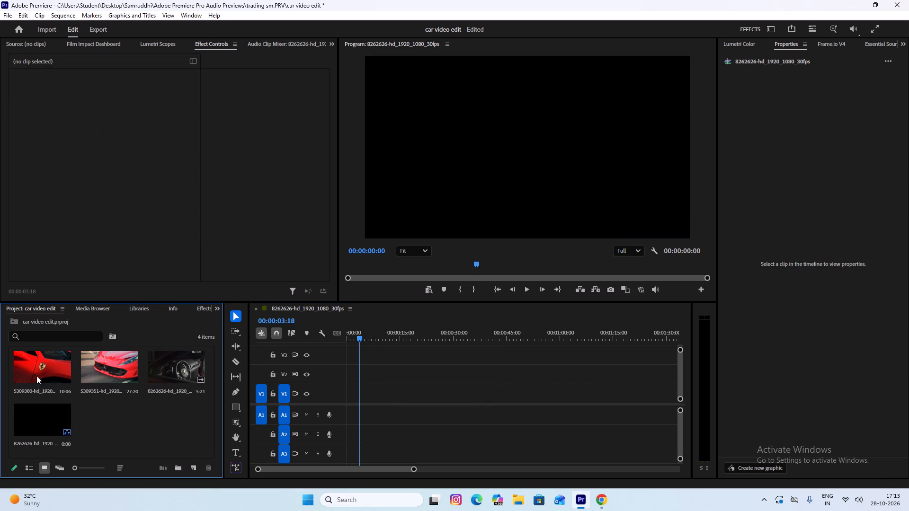
drag(49, 374, 354, 393)
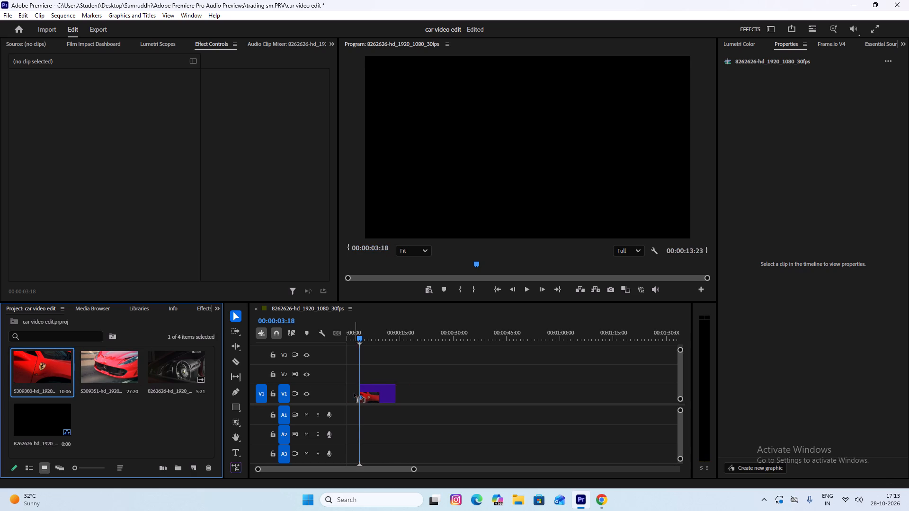
drag(354, 393, 348, 393)
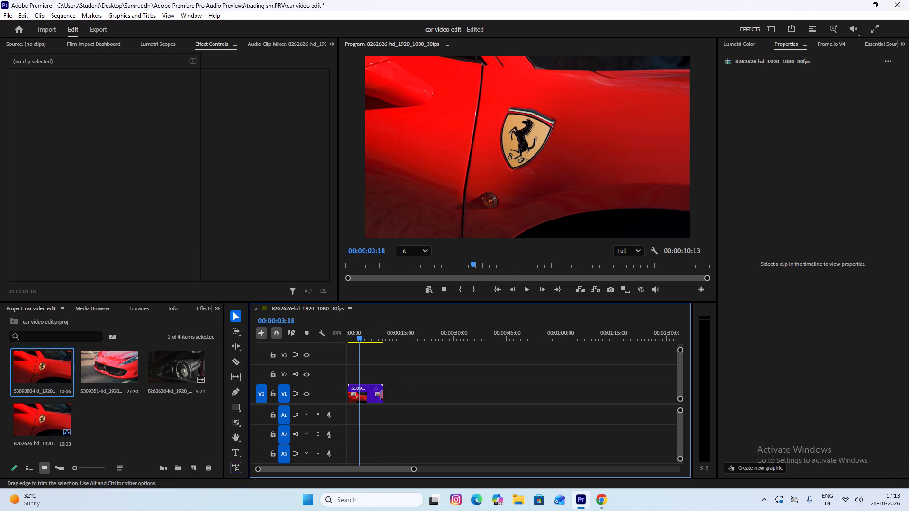
drag(385, 393, 403, 395)
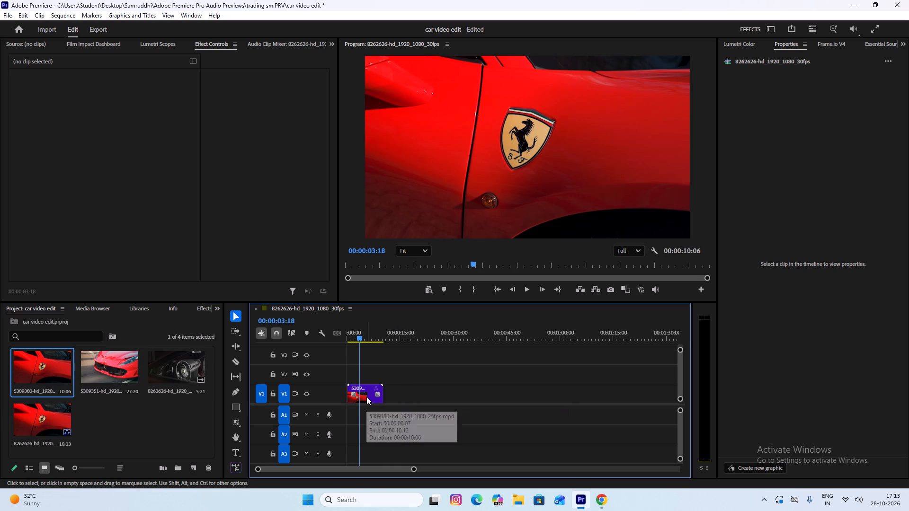
Duplicate the 5309380 clip from track V1 onto track V3, keeping the same start time.
alt+drag(366, 396, 367, 365)
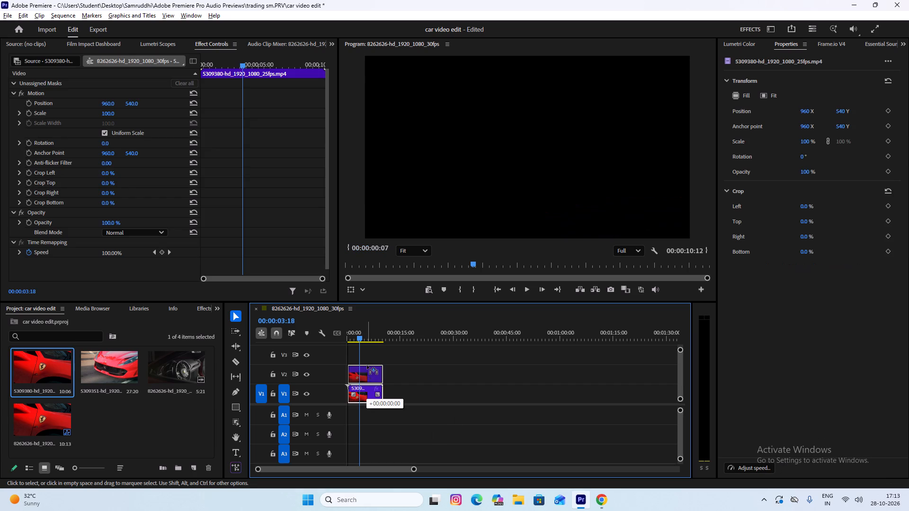
alt+drag(367, 365, 367, 362)
click(403, 357)
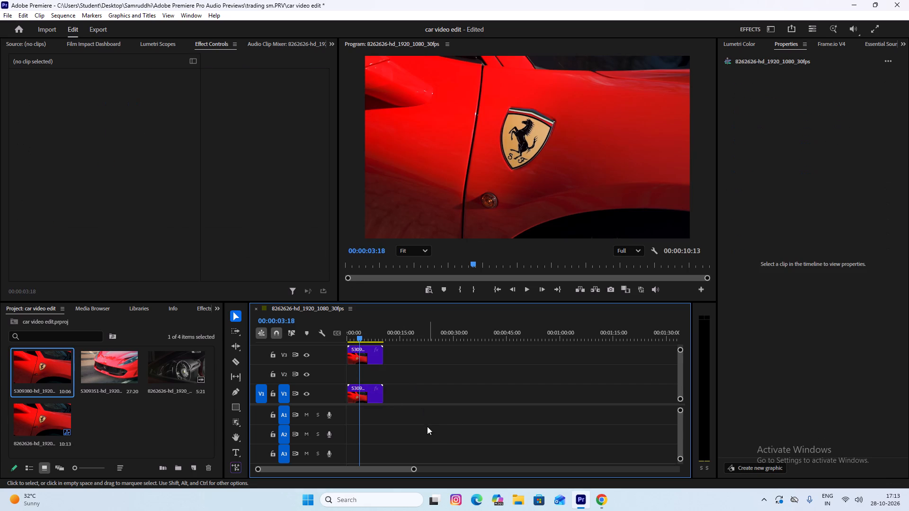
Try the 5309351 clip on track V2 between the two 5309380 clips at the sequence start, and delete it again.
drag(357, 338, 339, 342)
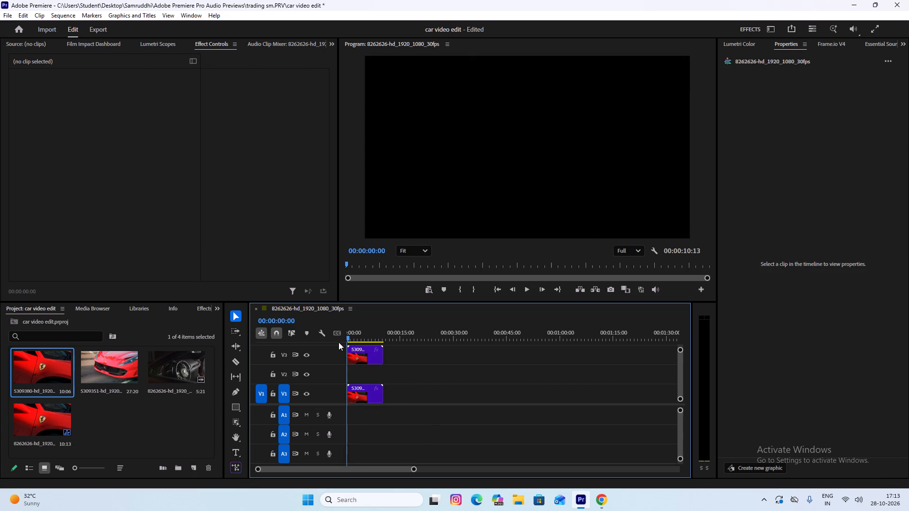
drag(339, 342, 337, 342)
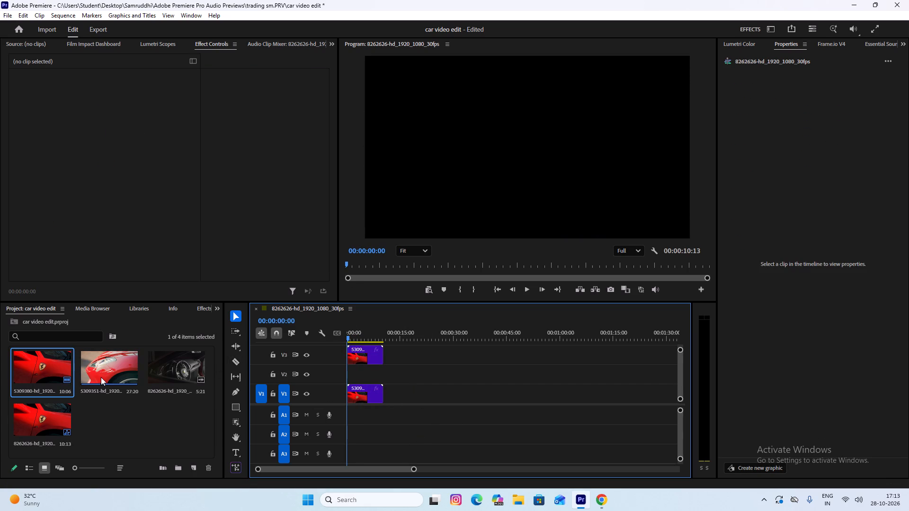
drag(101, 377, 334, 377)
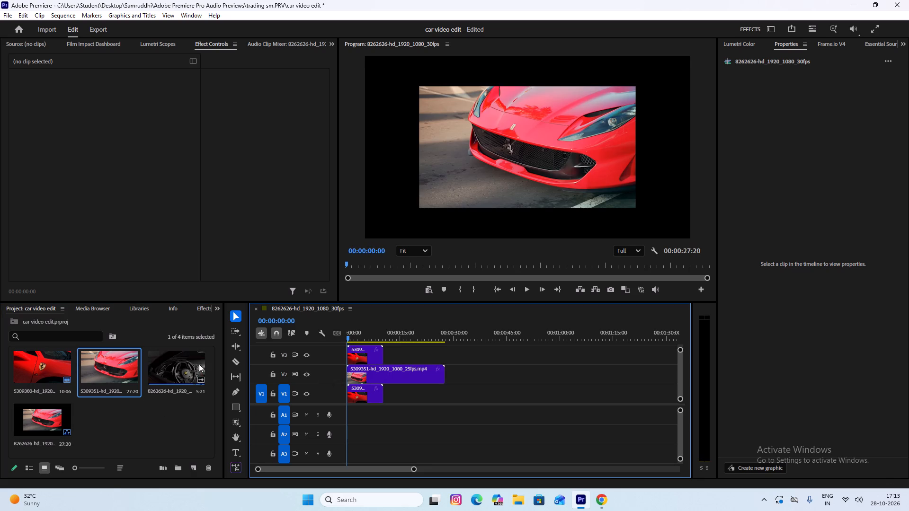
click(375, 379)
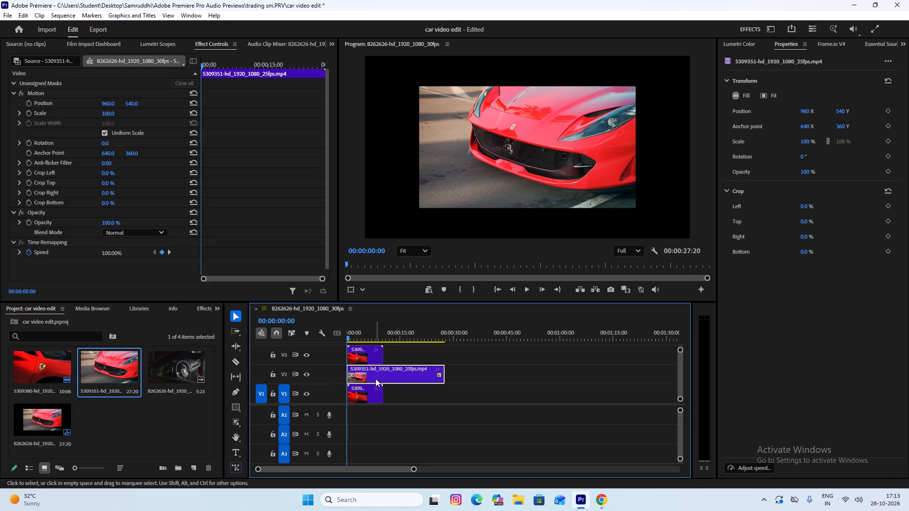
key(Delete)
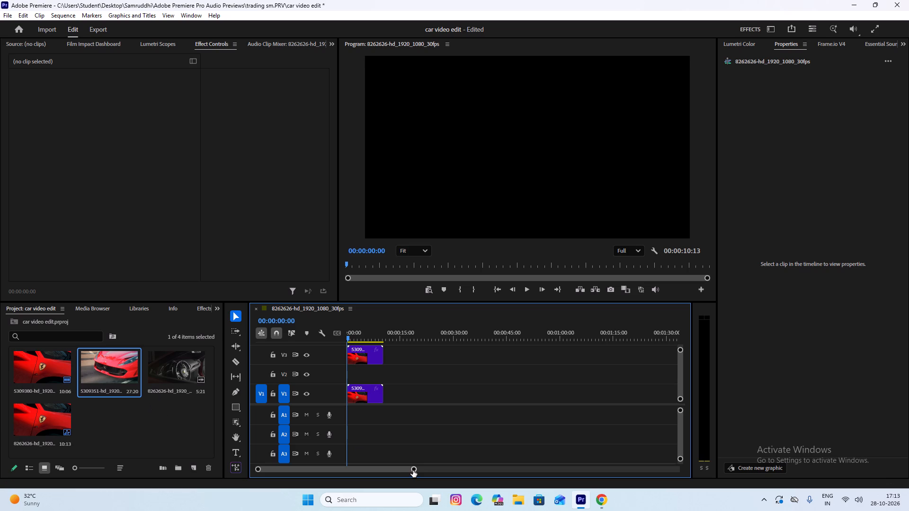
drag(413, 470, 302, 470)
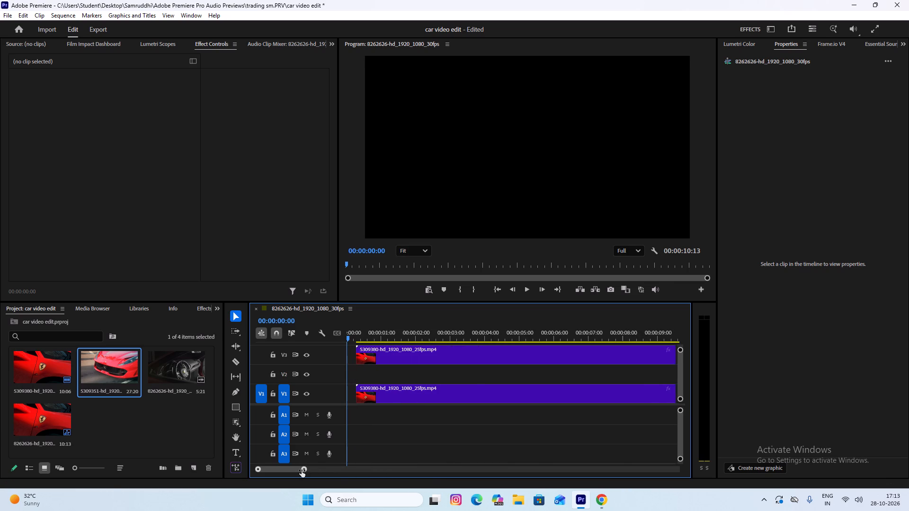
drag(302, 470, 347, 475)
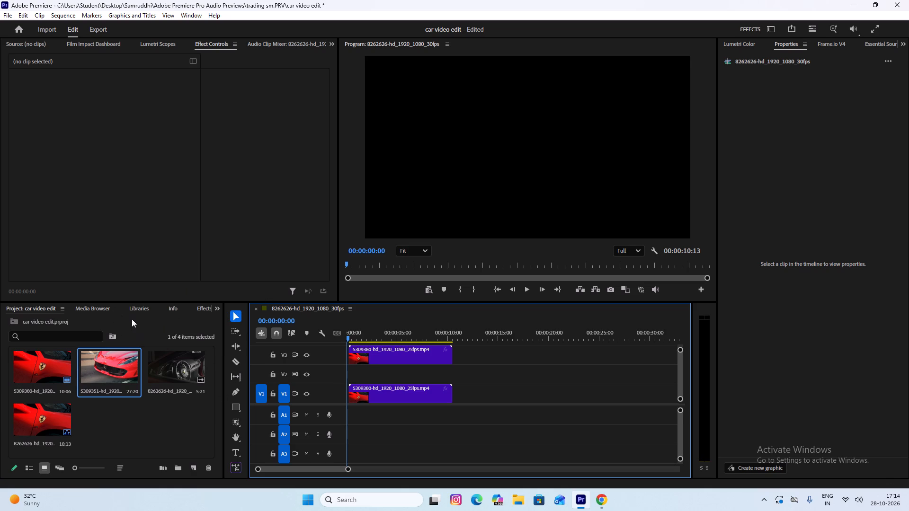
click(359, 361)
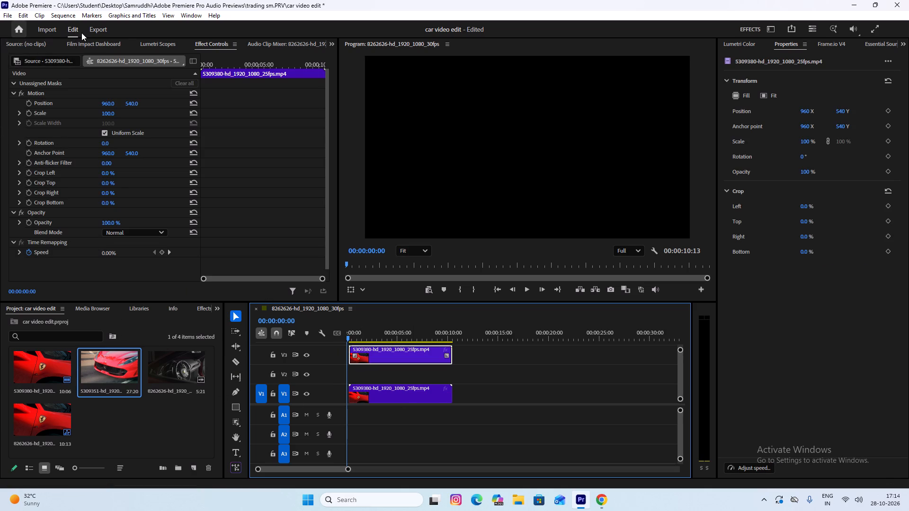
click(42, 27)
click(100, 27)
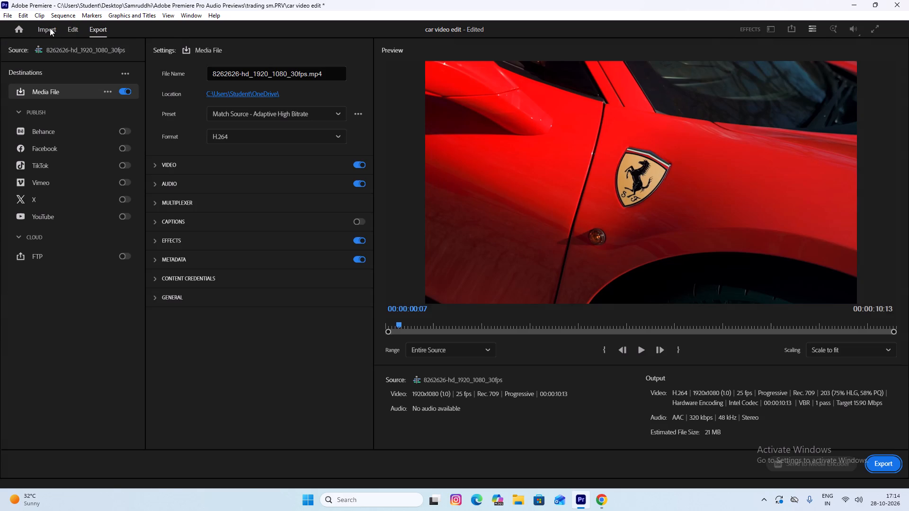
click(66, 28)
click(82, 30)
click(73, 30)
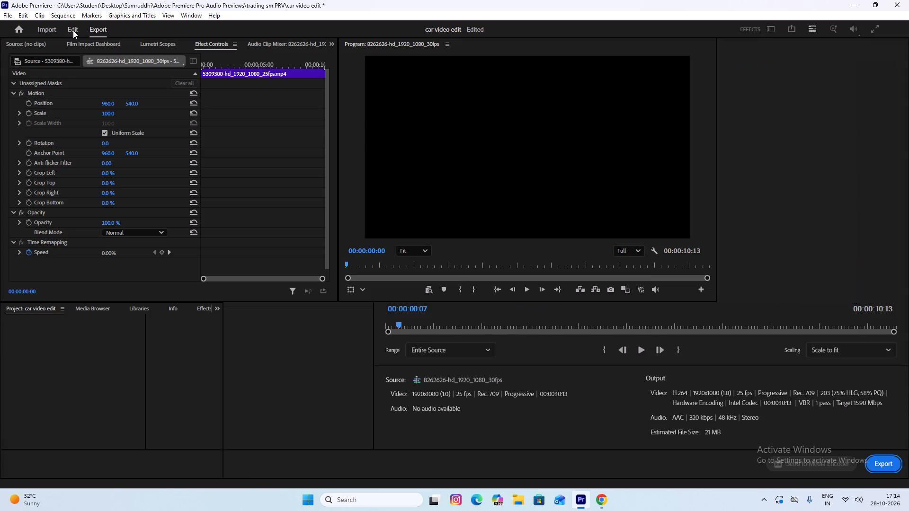
Play the opening of the sequence briefly to check the stacked 5309380 clips.
click(390, 352)
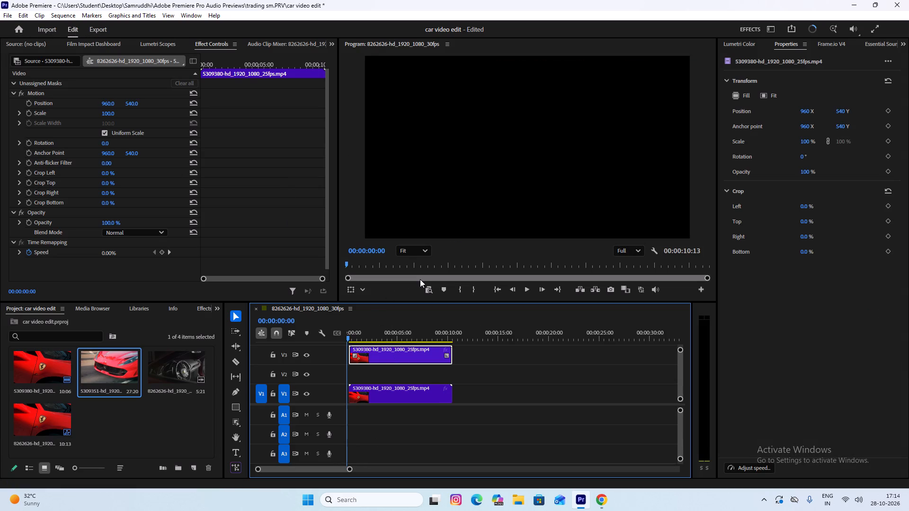
key(space)
key(space)
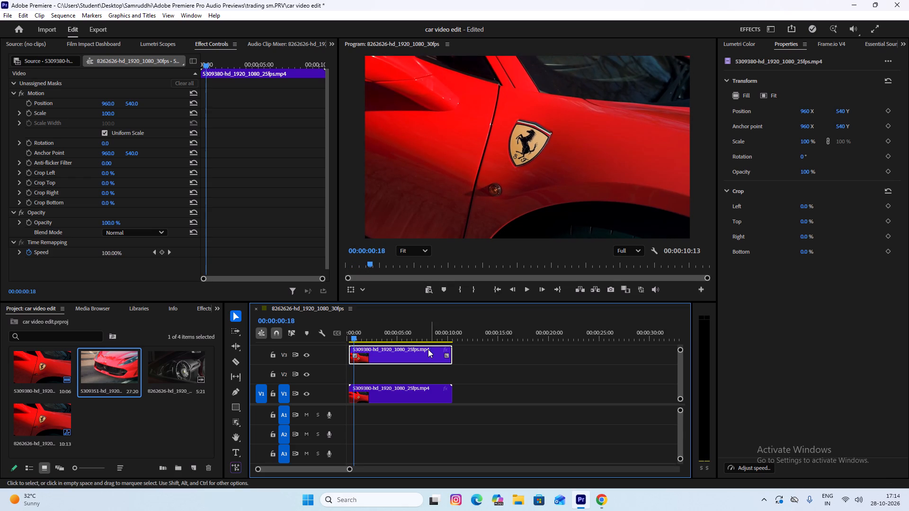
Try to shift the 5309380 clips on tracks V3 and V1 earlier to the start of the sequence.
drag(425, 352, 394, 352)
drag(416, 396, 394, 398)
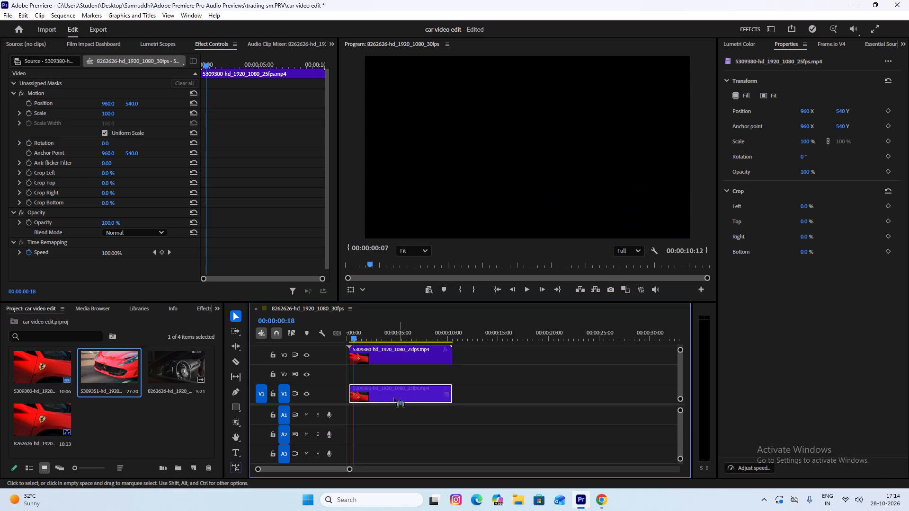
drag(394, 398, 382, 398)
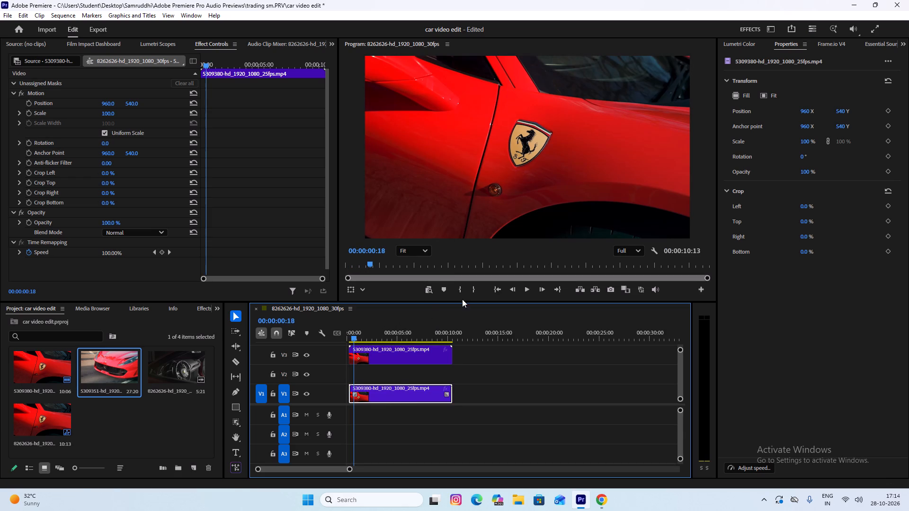
Place the 5309351 clip on track V2 at the very start of the sequence, between the two 5309380 clips.
drag(354, 337, 323, 340)
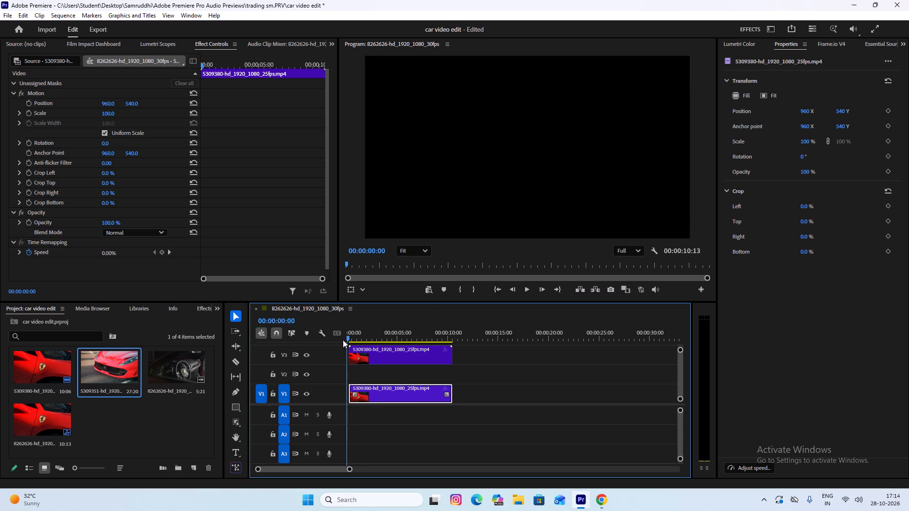
click(348, 338)
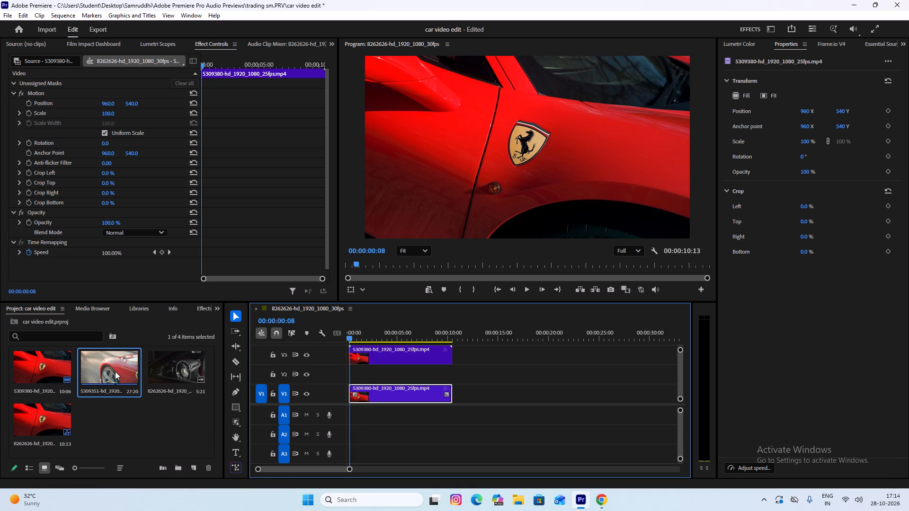
drag(115, 371, 355, 372)
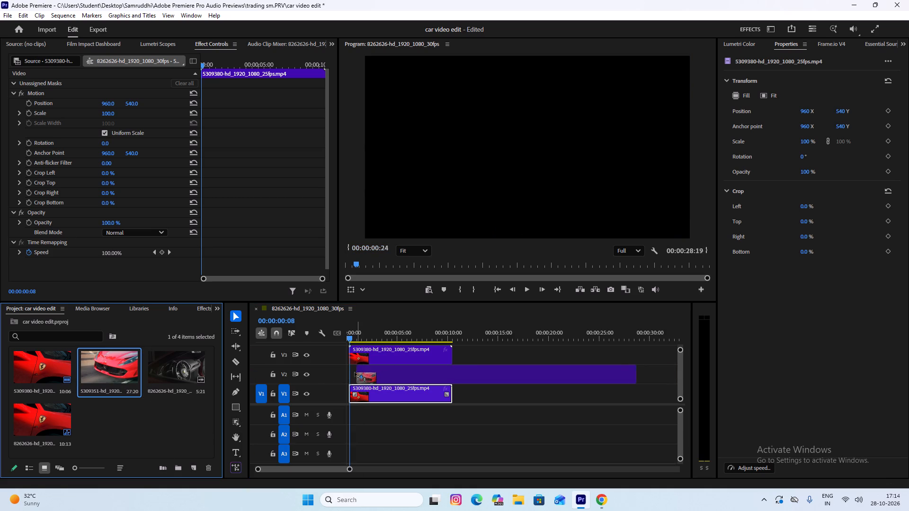
drag(355, 372, 333, 373)
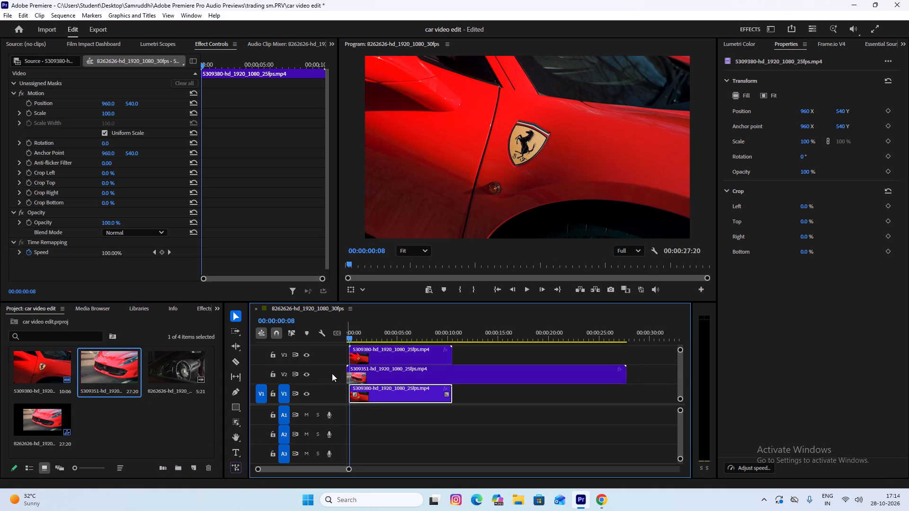
Move the 5309380 clips on tracks V3 and V1 back to the sequence start, aligned with the 5309351 clip.
drag(408, 351, 386, 356)
drag(406, 401, 371, 404)
Add the 8262626 clip to track V2 directly after the end of the 5309351 clip.
drag(181, 377, 182, 377)
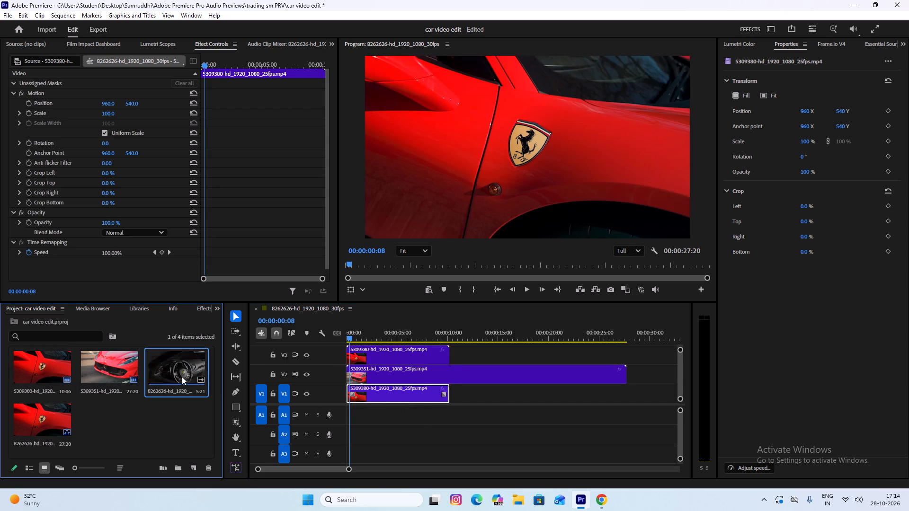
drag(182, 377, 592, 379)
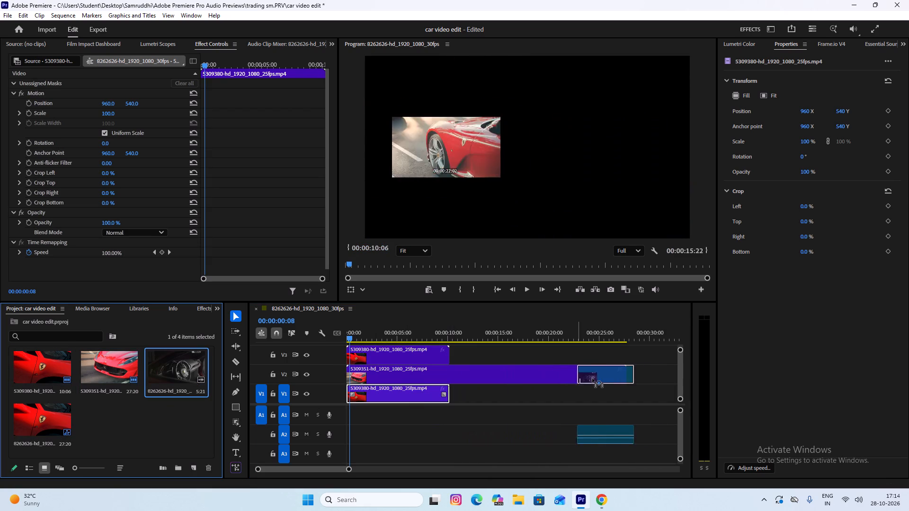
drag(592, 379, 632, 379)
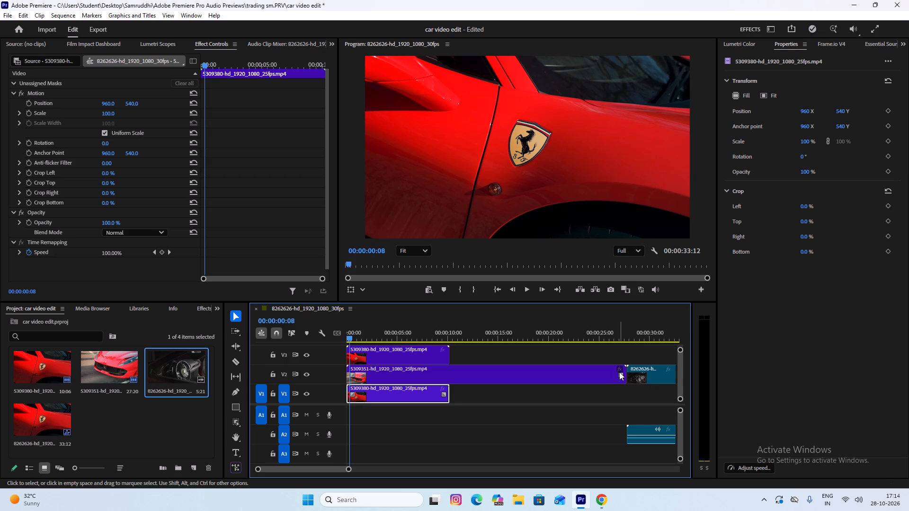
Trim the end of the 5309351 clip on track V2 to match the end of the 5309380 clips.
drag(623, 372, 449, 372)
Move only the video of the 8262626 clip on track V2 back against the trimmed end of the 5309351 clip.
drag(650, 372, 489, 372)
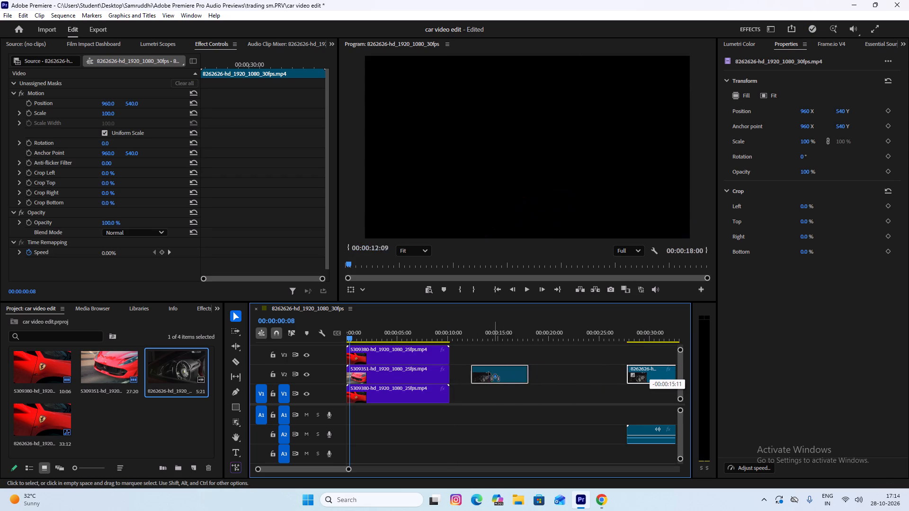
drag(489, 372, 474, 372)
Delete the 8262626 clip's leftover audio from track A2.
click(656, 432)
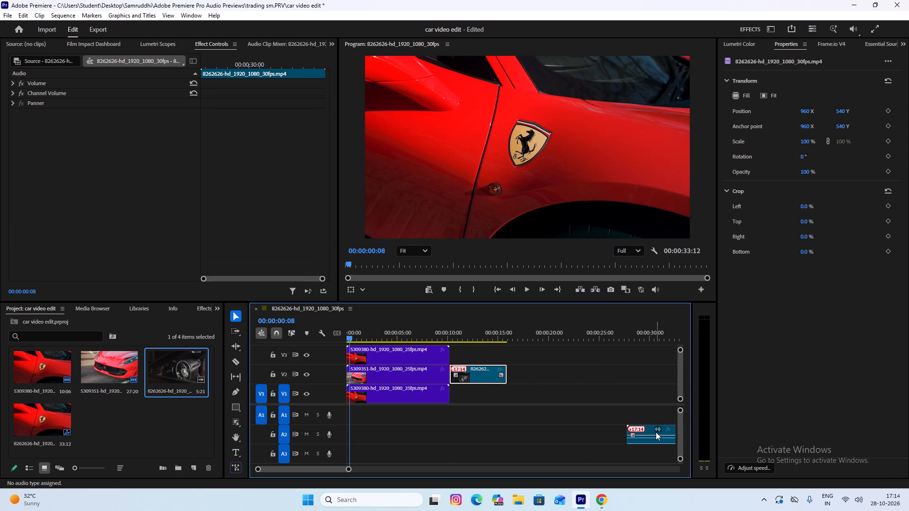
click(643, 436)
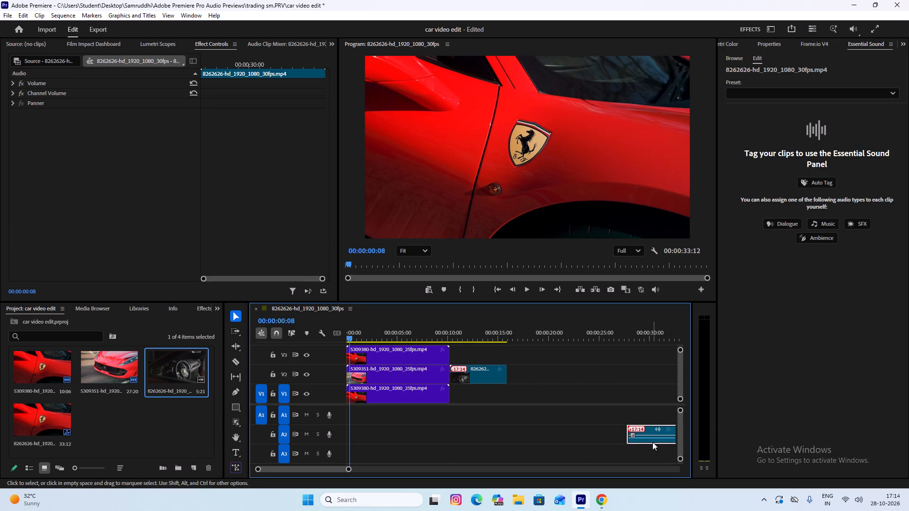
click(638, 430)
click(654, 433)
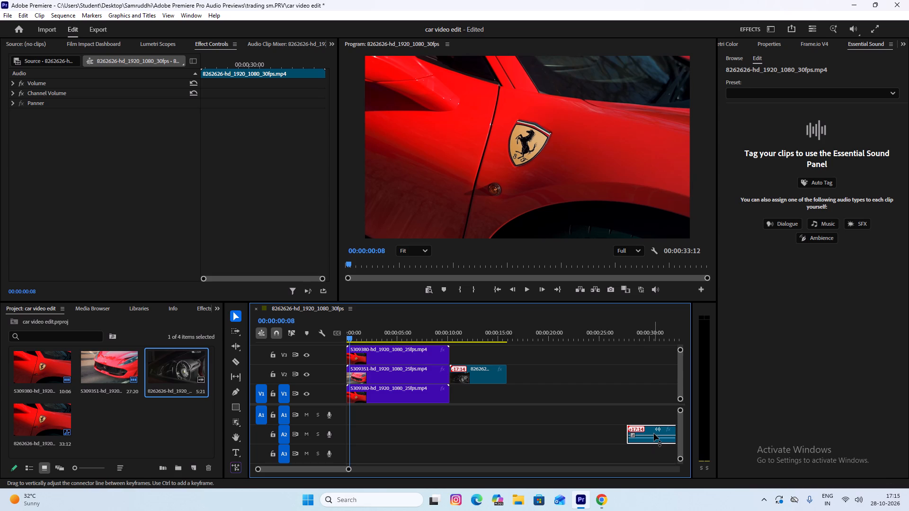
key(Delete)
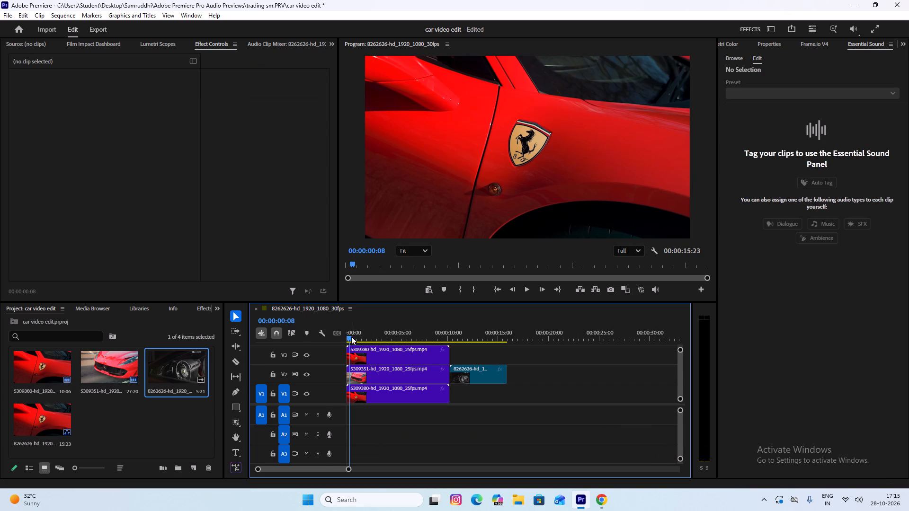
Play the sequence from the start through the 8262626 clip to review the edit, and return to the beginning.
drag(351, 336, 310, 340)
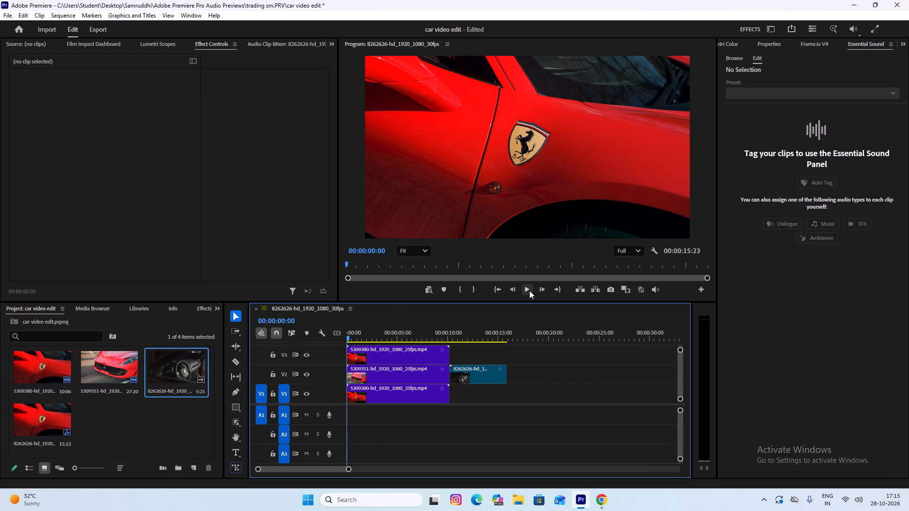
click(529, 291)
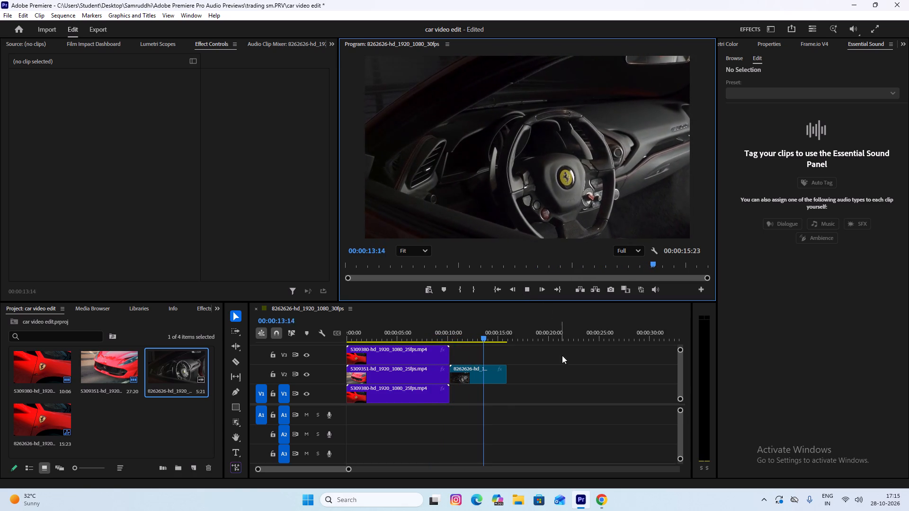
drag(497, 335, 344, 339)
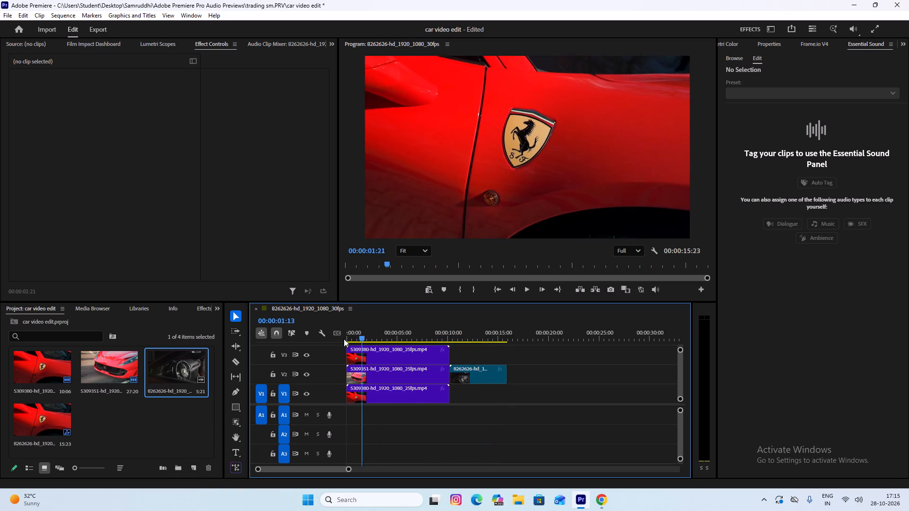
drag(344, 339, 276, 339)
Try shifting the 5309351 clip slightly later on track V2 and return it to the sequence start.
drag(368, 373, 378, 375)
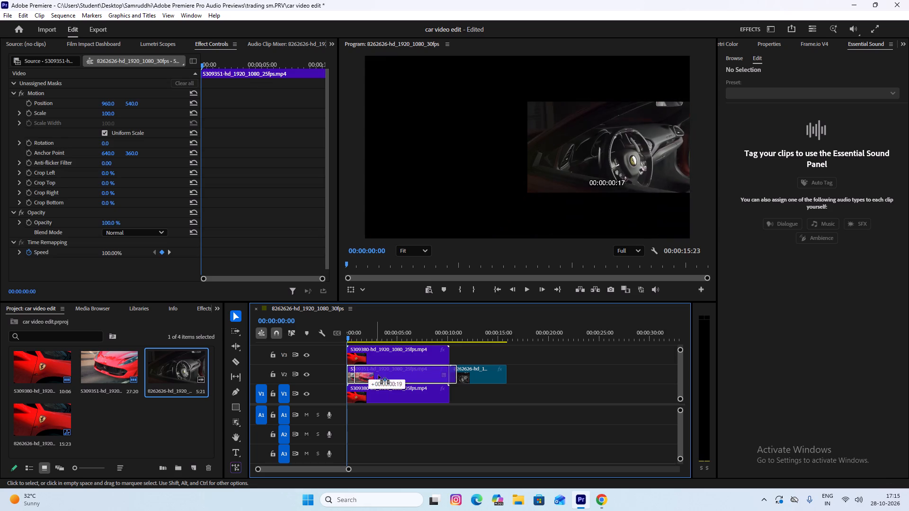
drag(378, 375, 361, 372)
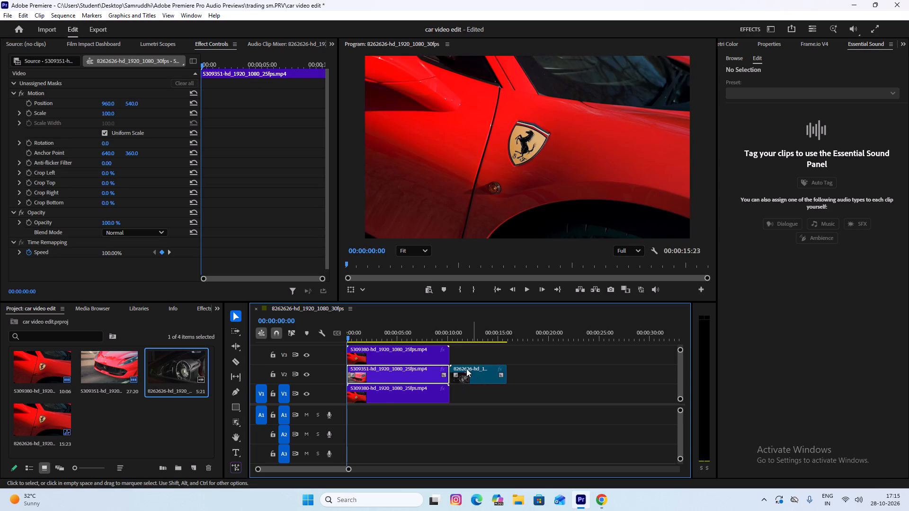
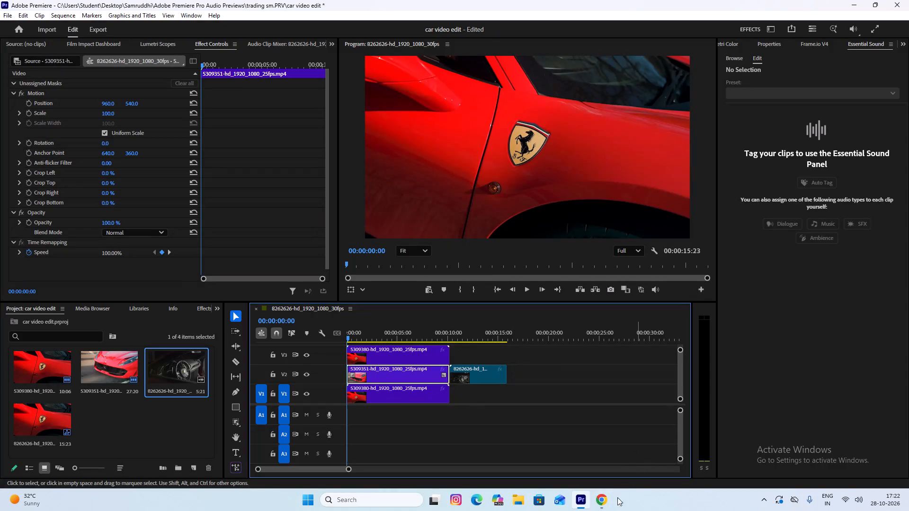
Switch to Chrome, close the gym reel transition search and open YouTube in a new tab.
click(606, 499)
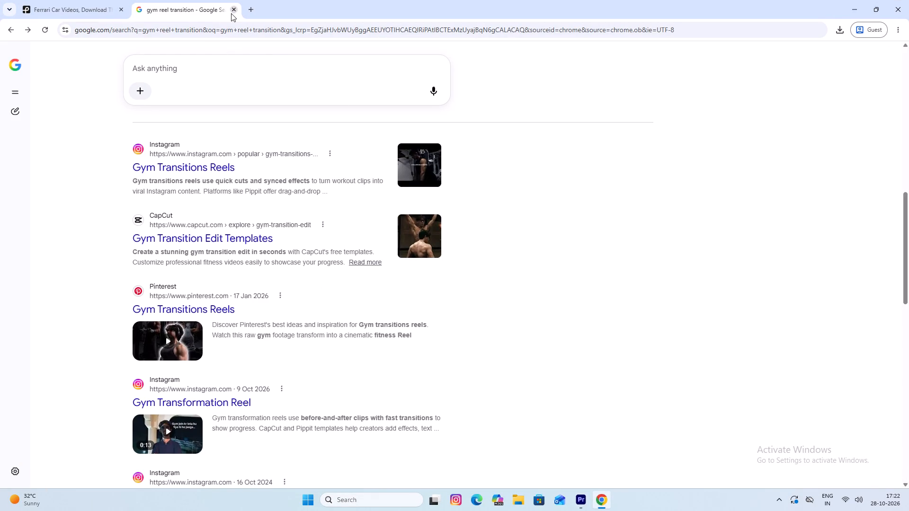
click(231, 13)
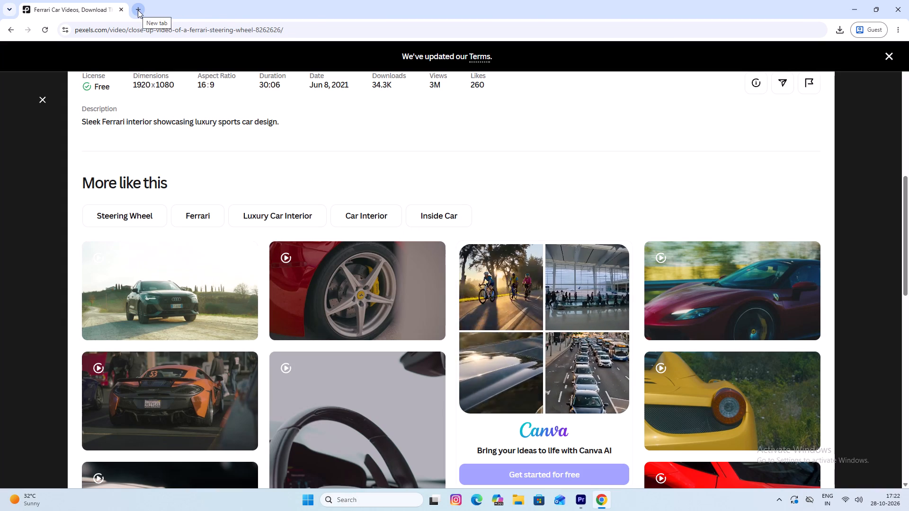
click(138, 10)
click(165, 29)
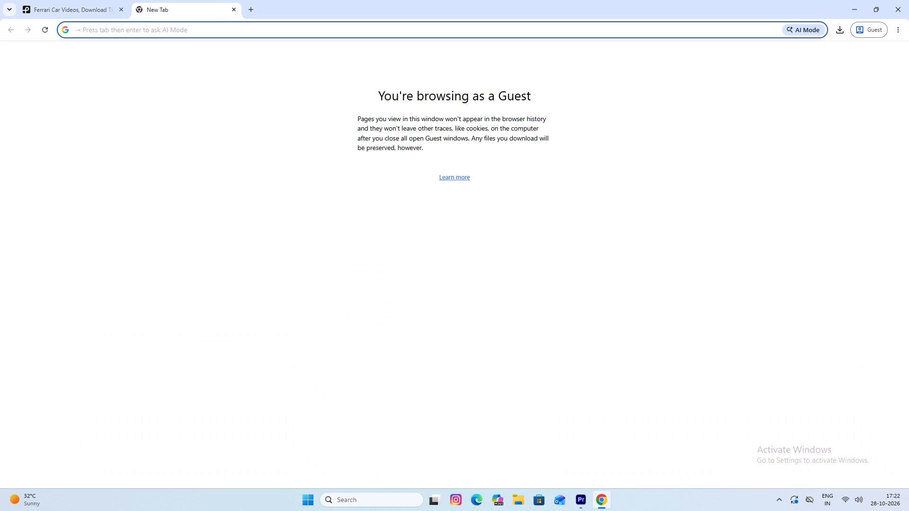
text(youtube)
key(Return)
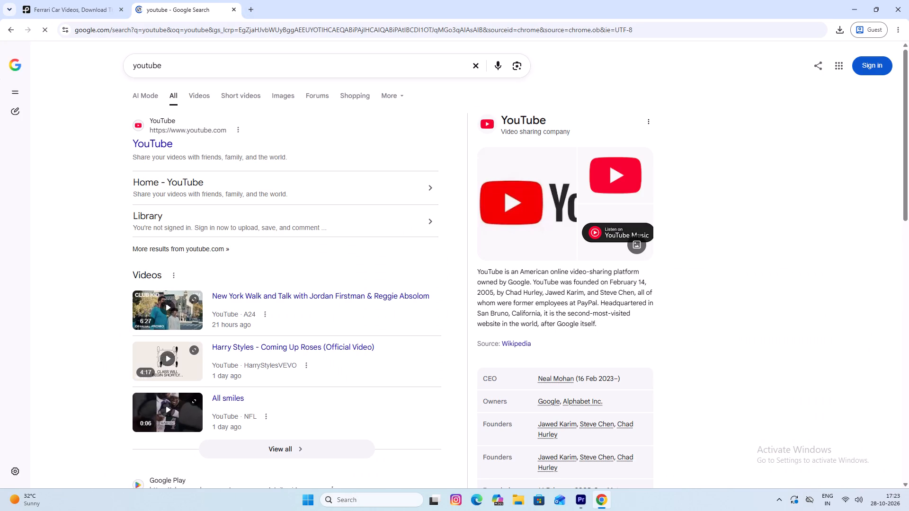
click(149, 150)
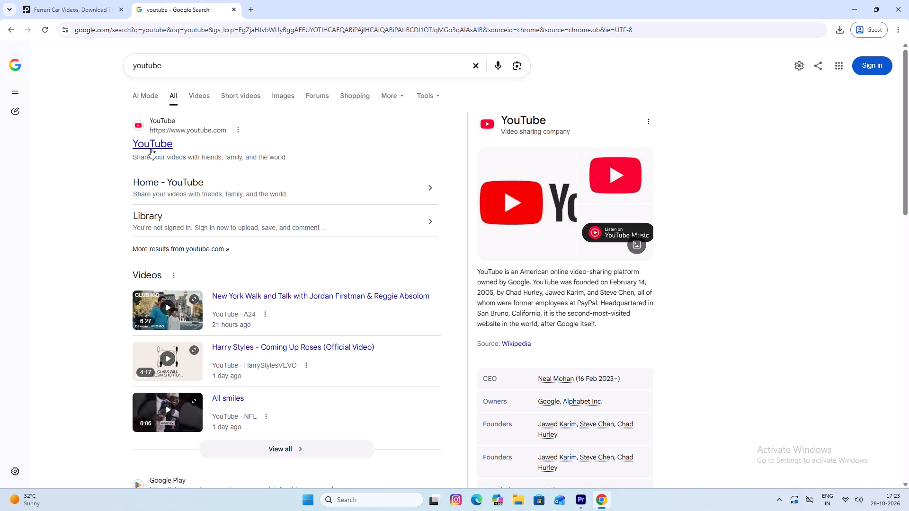
click(153, 147)
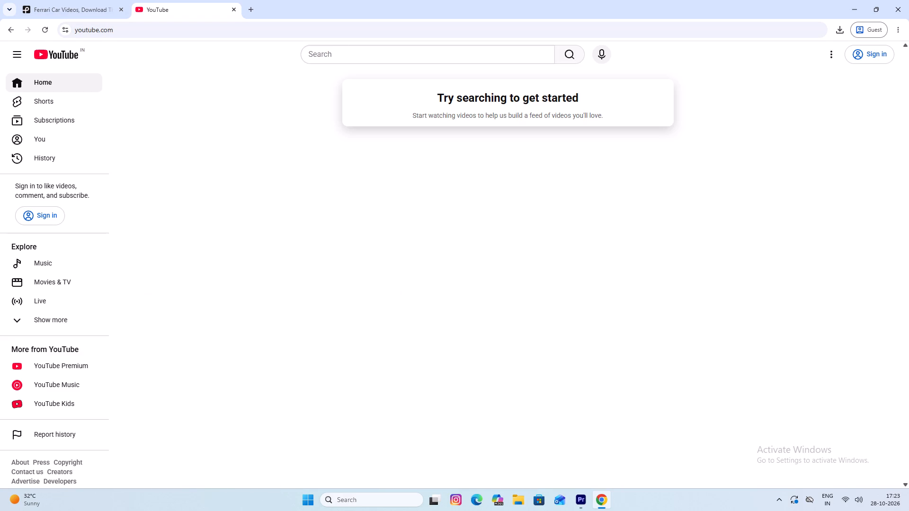
Search YouTube for "video transition tutorial premiere pro".
click(369, 52)
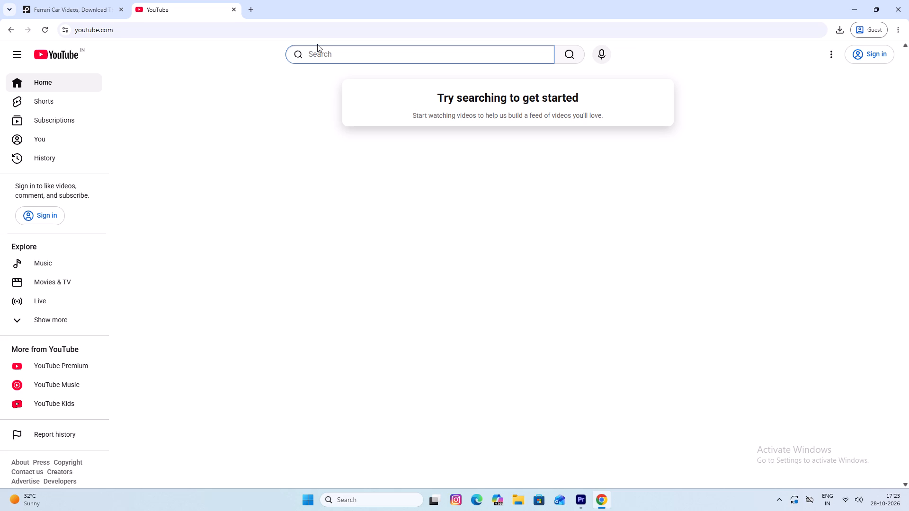
text(tran)
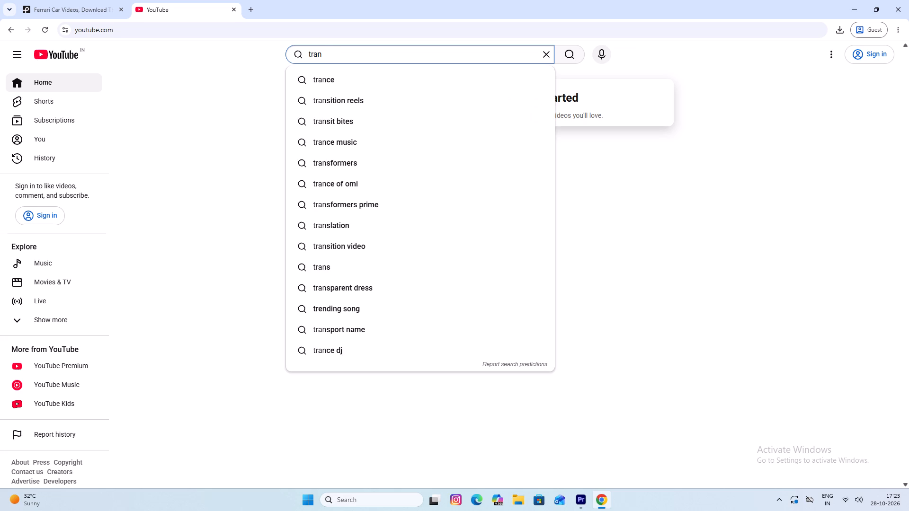
text(sit)
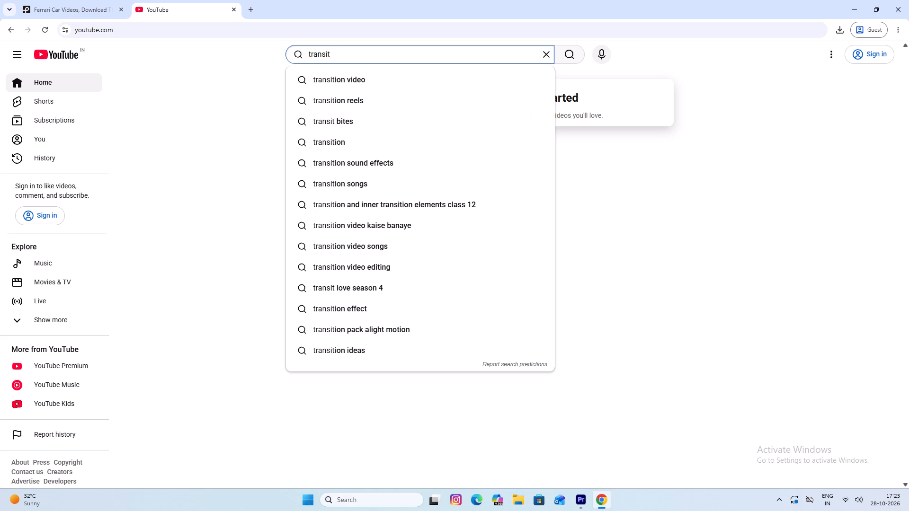
text(ion video)
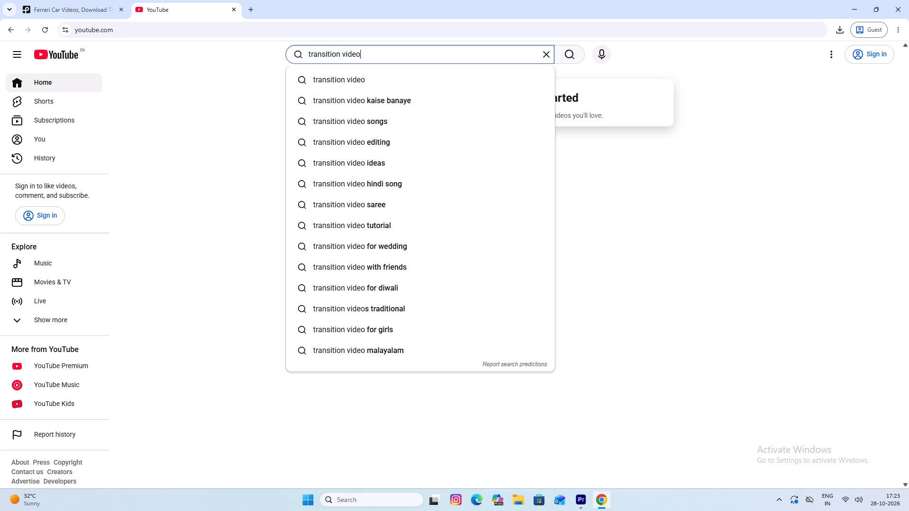
key(space)
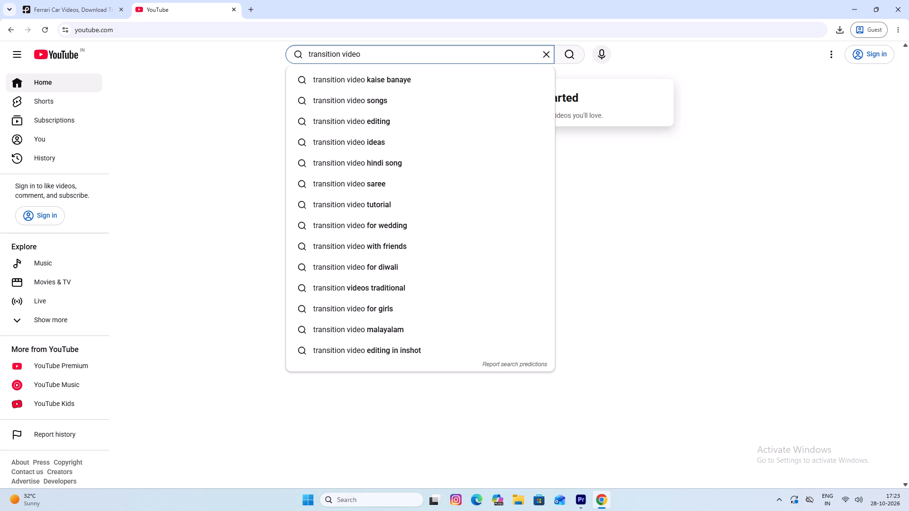
text(tu)
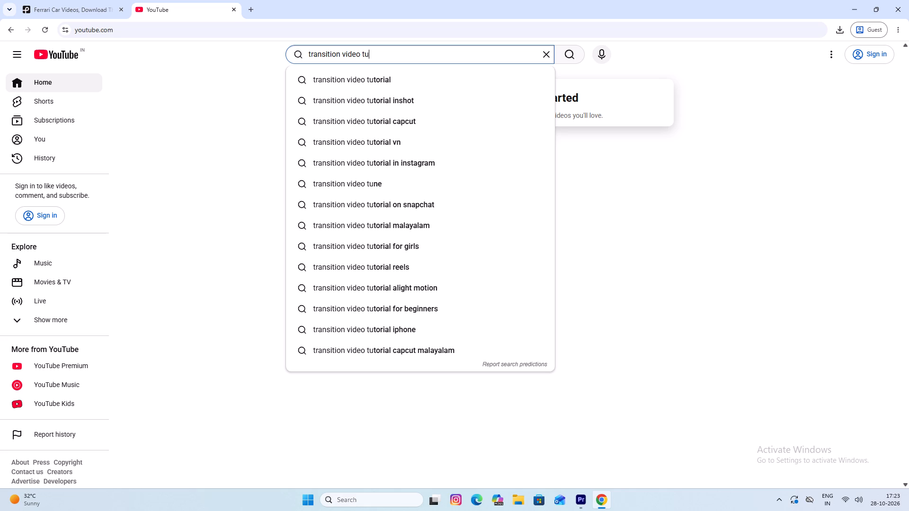
text(to)
text(ri)
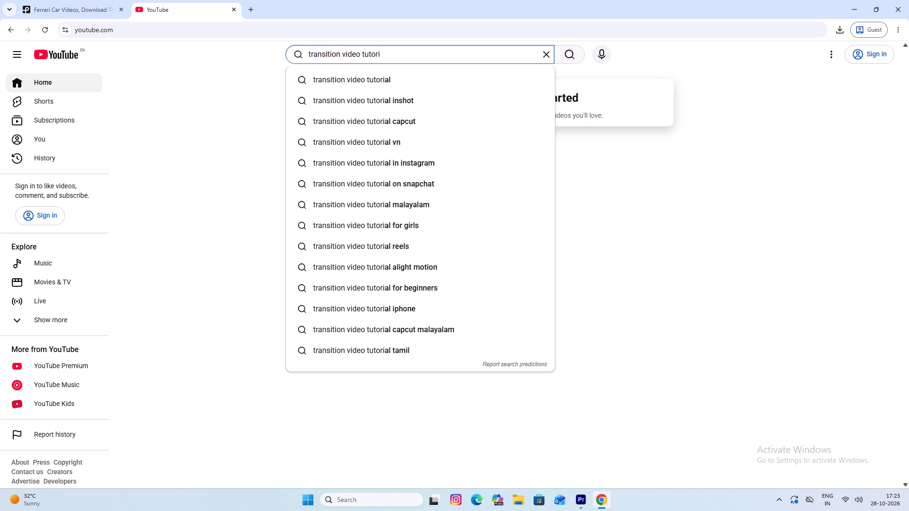
text(al)
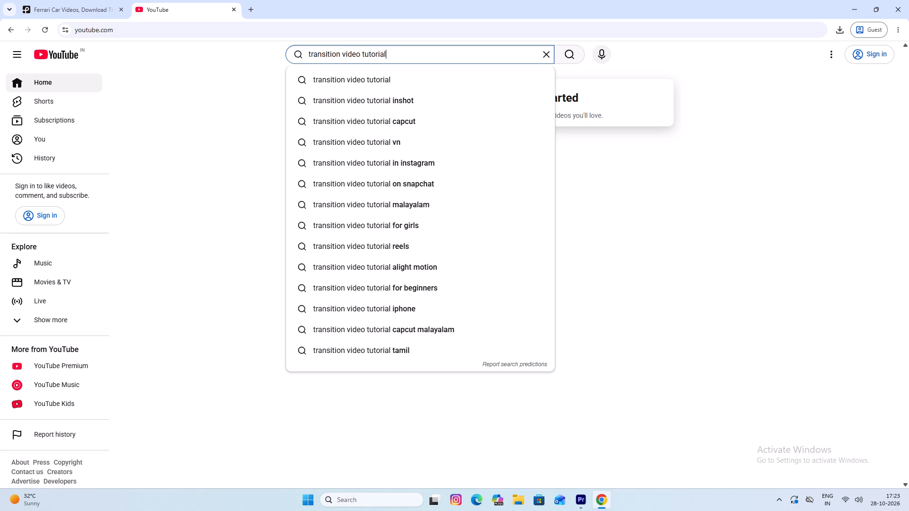
key(space)
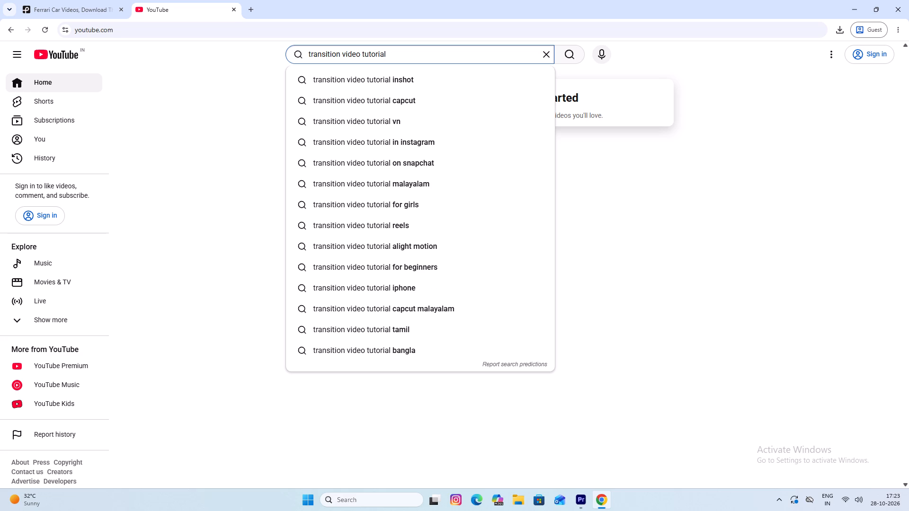
key(p)
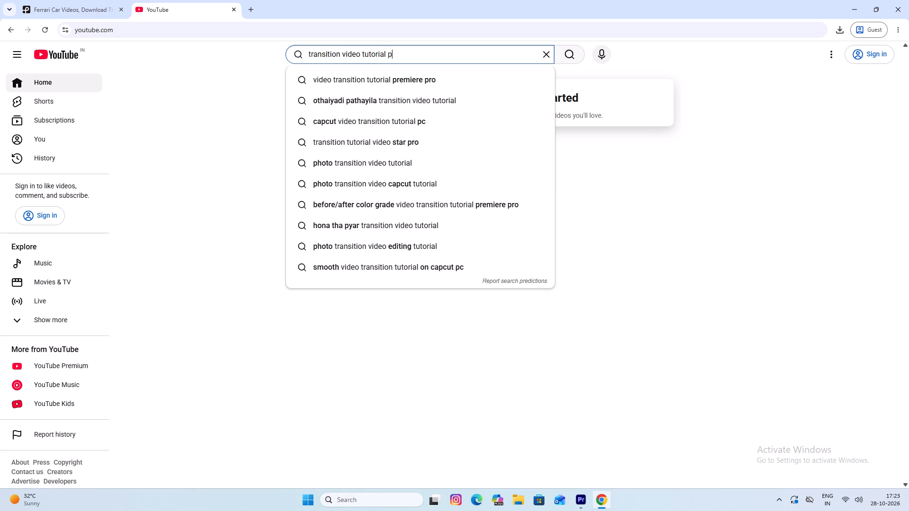
click(348, 81)
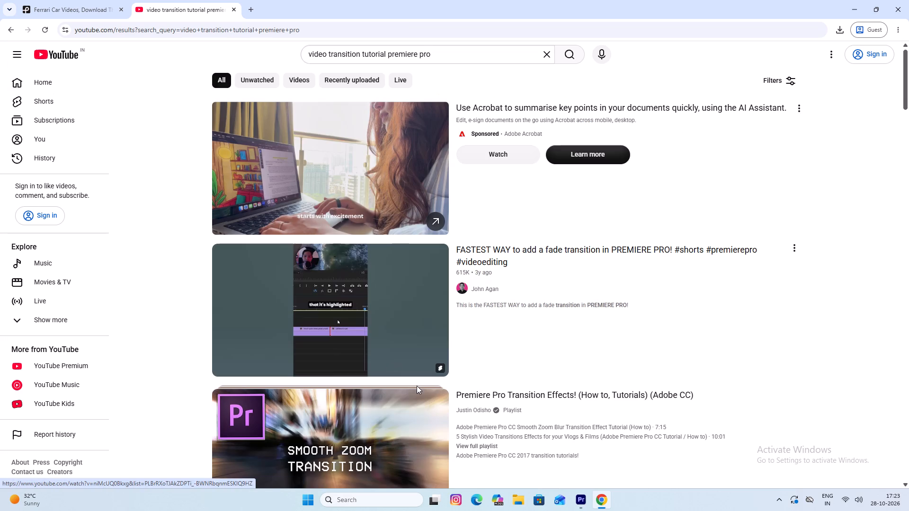
Look through the results for a suitable Premiere Pro transition tutorial, clear the search and return to the YouTube home page.
scroll(266, 358, down, 3)
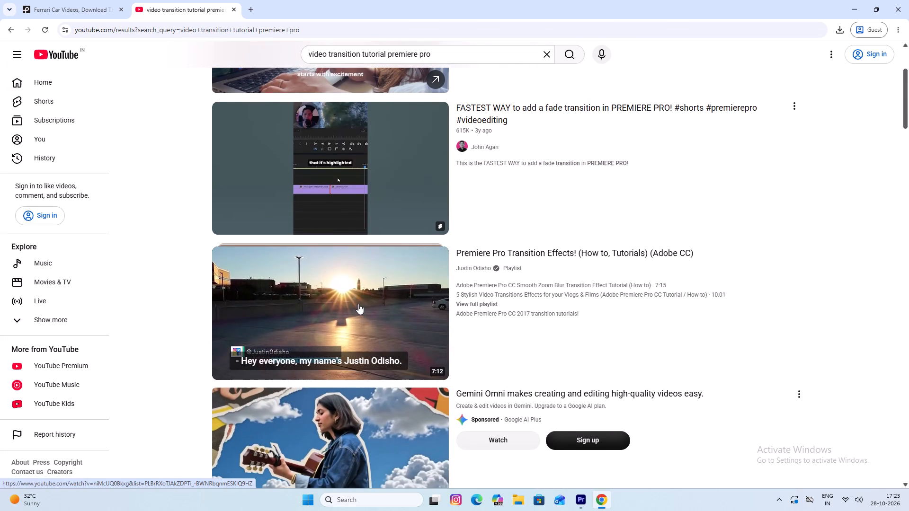
scroll(358, 304, down, 5)
scroll(358, 304, up, 1)
scroll(358, 304, down, 1)
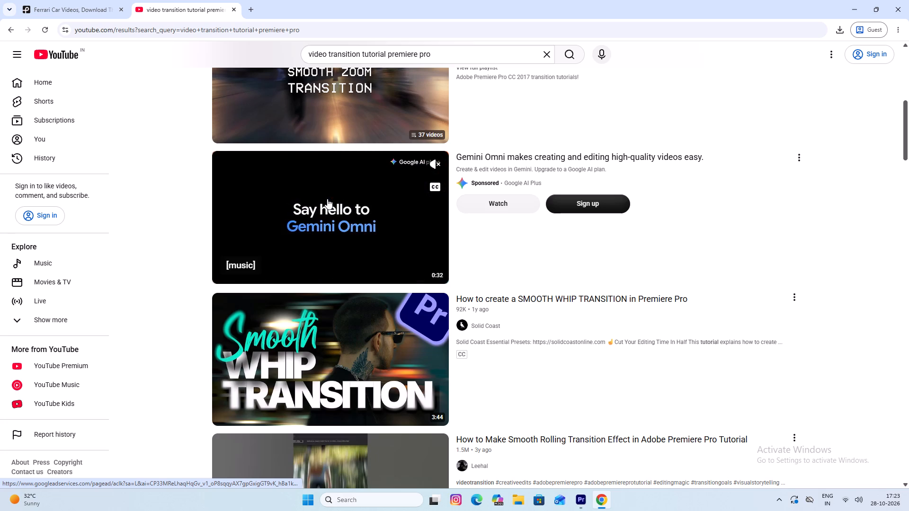
scroll(327, 323, down, 1)
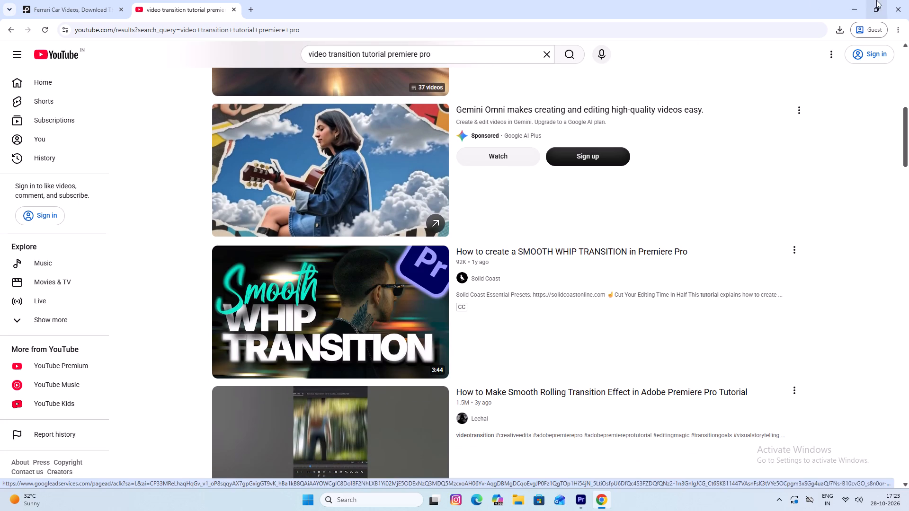
click(544, 51)
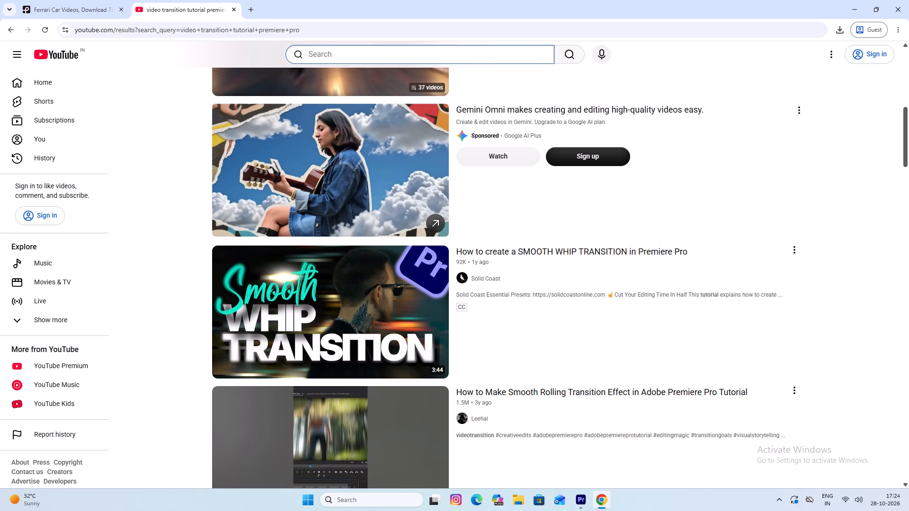
click(238, 10)
click(6, 29)
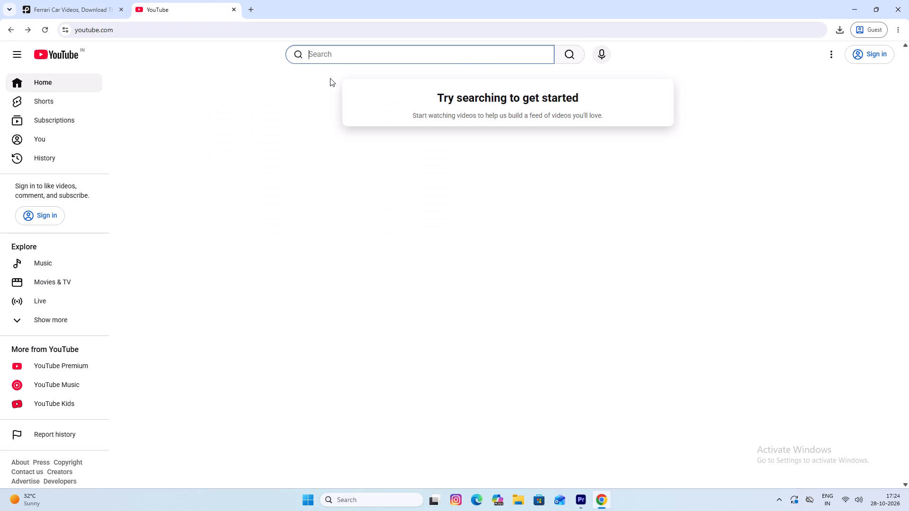
Switch to Premiere Pro, play the opening of the sequence to review the badge clip, and return to the beginning.
click(585, 506)
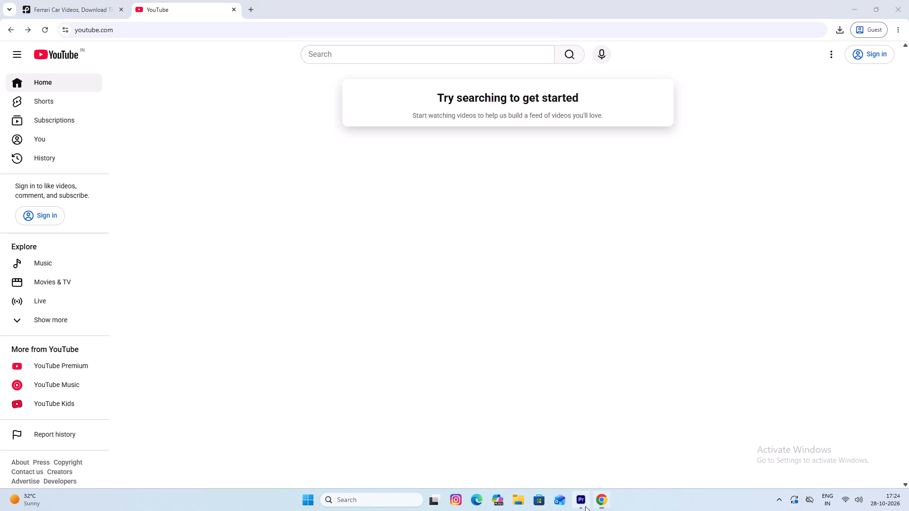
click(418, 360)
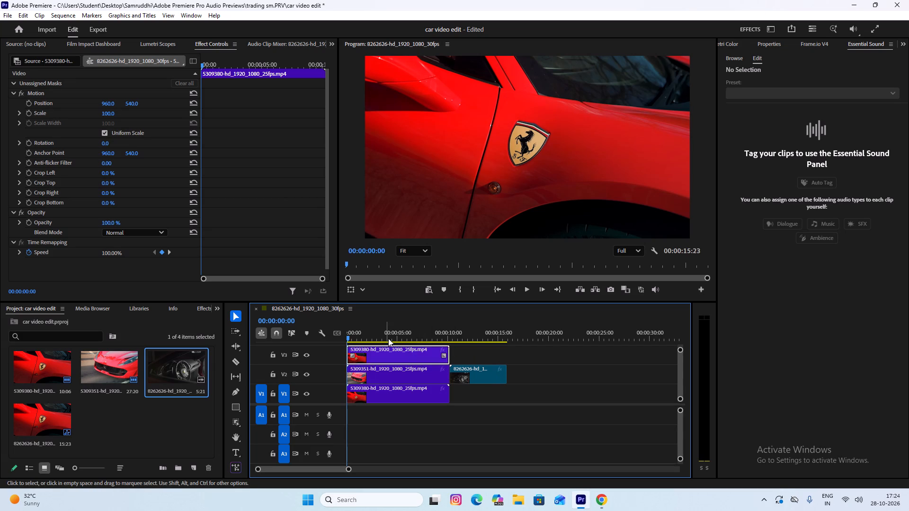
click(475, 150)
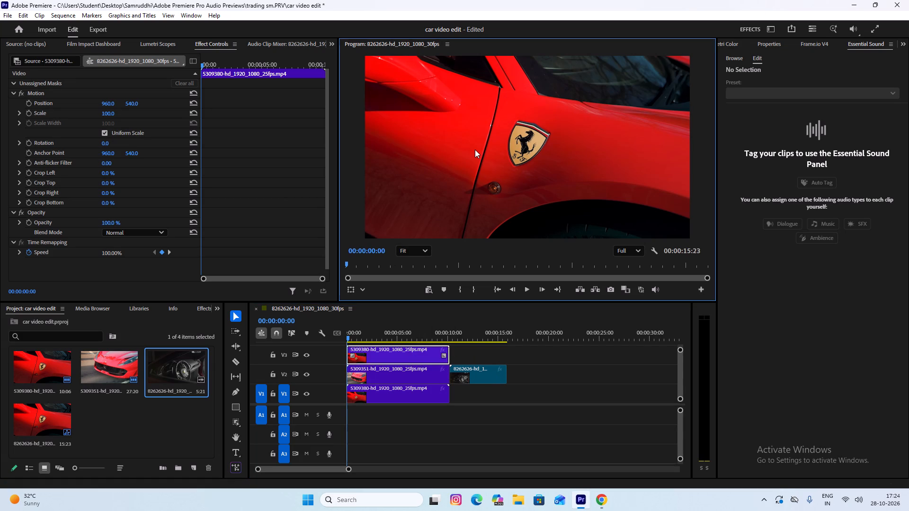
key(space)
key(space)
key(space)
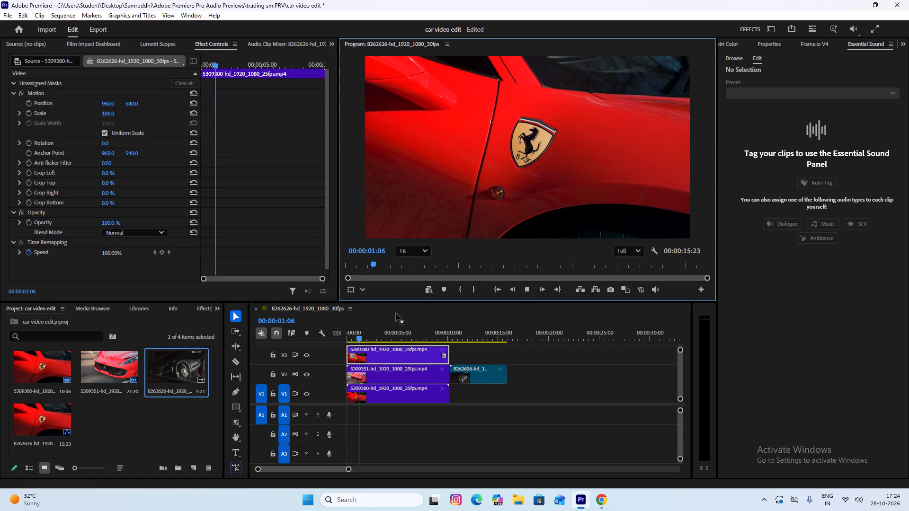
key(space)
drag(361, 337, 327, 339)
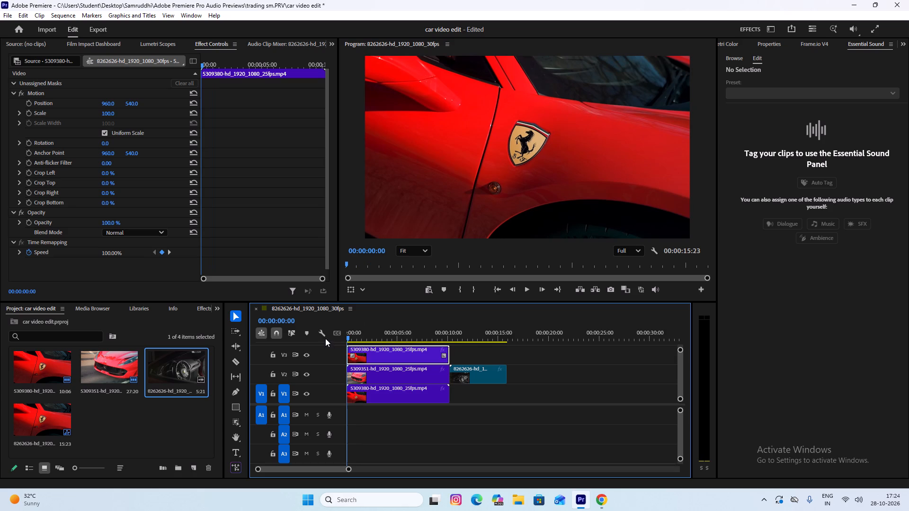
Move the 8262626 clip and then the 5309351 clip later on track V2, clearing the space between the two 5309380 clips.
click(393, 398)
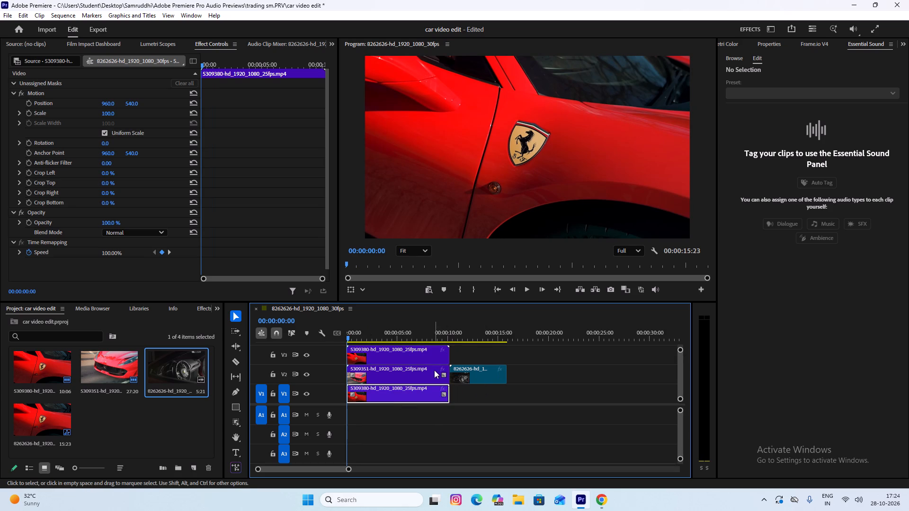
drag(477, 375, 594, 379)
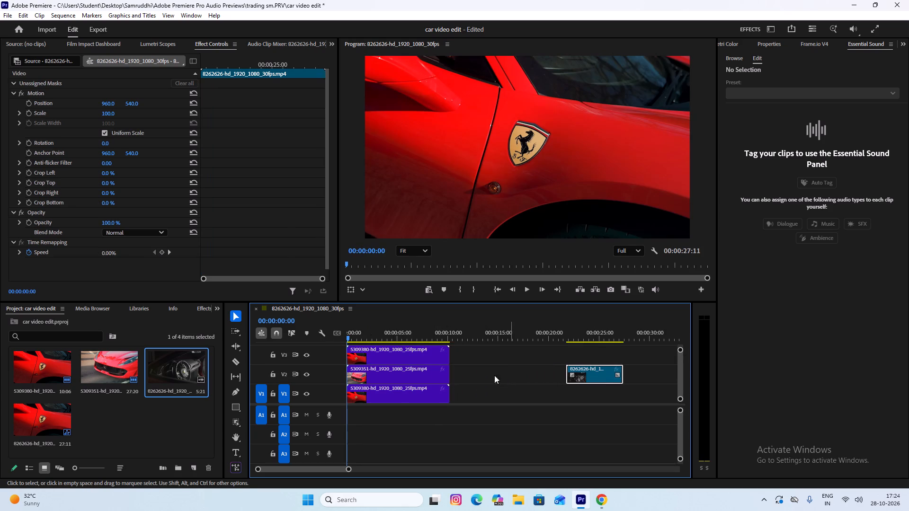
drag(430, 376, 546, 382)
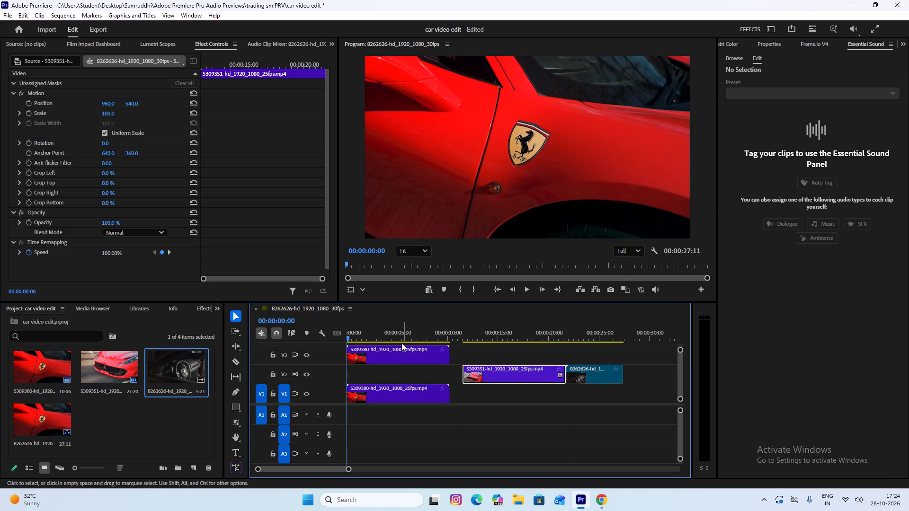
Move the 5309380 clip from track V3 down to the sequence start on track V2.
click(401, 343)
drag(407, 352, 417, 379)
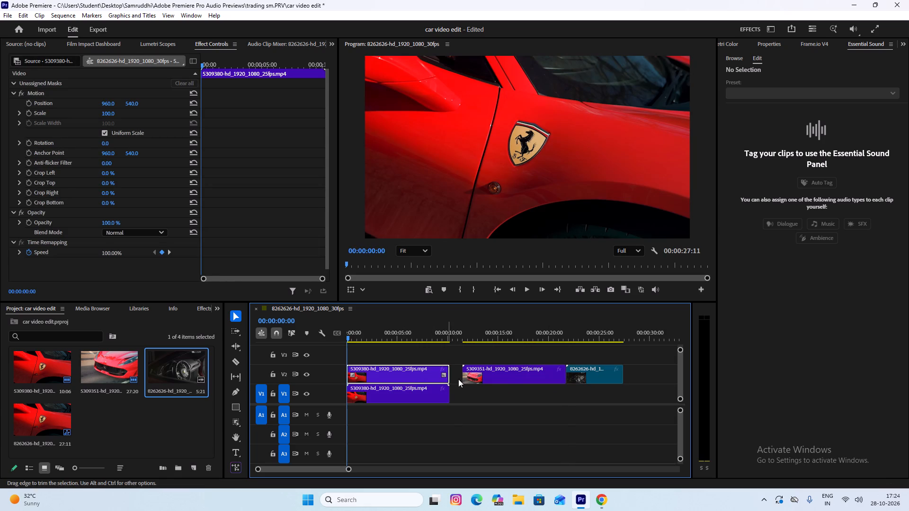
Move the 5309351 clip on track V2 back against the end of the 5309380 clip.
drag(513, 378, 505, 379)
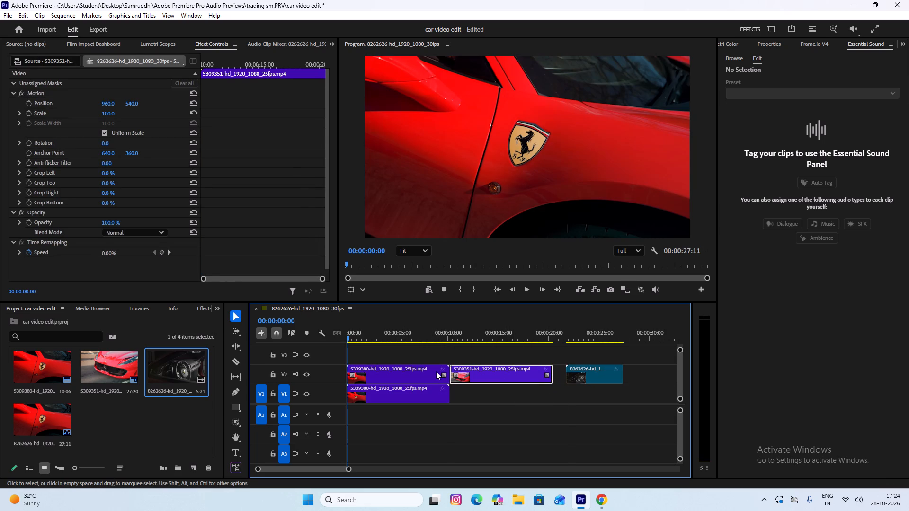
Duplicate the 5309380 clip from track V2 onto track V3 at the sequence start.
drag(436, 371, 437, 360)
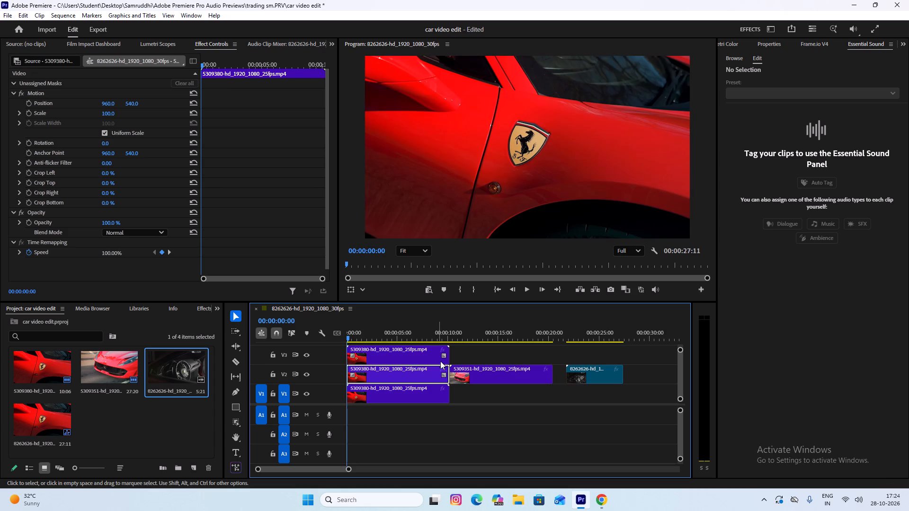
Move the 8262626 clip on track V2 back against the end of the 5309351 clip.
drag(600, 383, 587, 383)
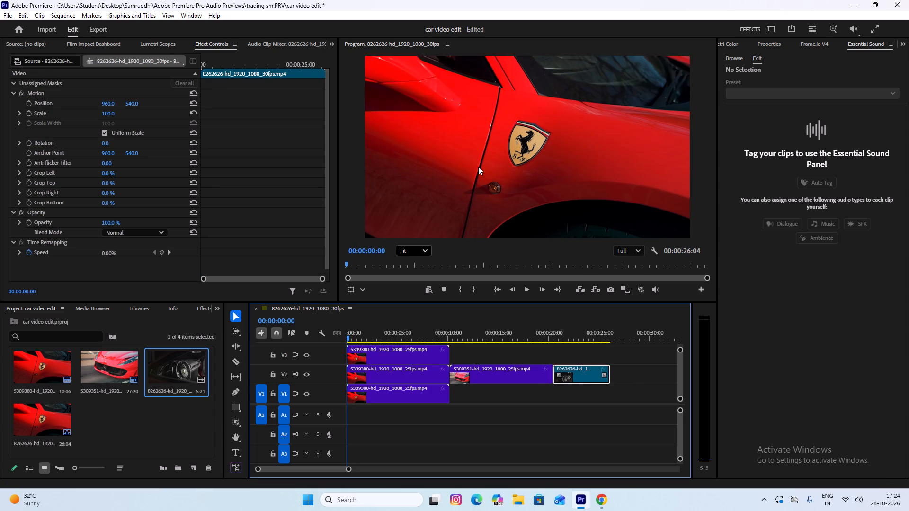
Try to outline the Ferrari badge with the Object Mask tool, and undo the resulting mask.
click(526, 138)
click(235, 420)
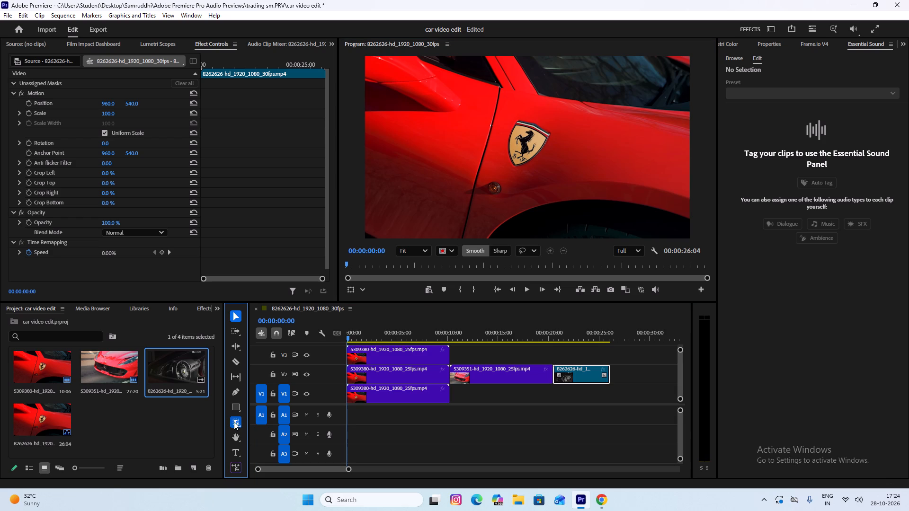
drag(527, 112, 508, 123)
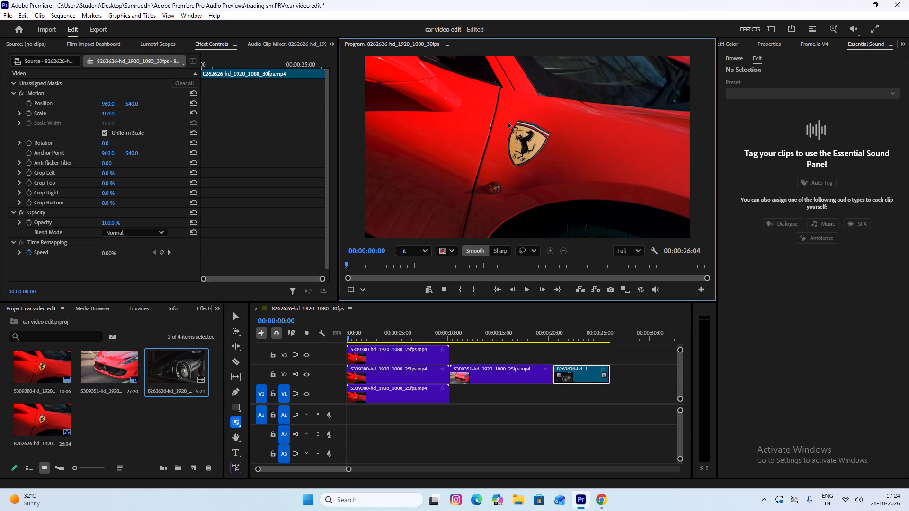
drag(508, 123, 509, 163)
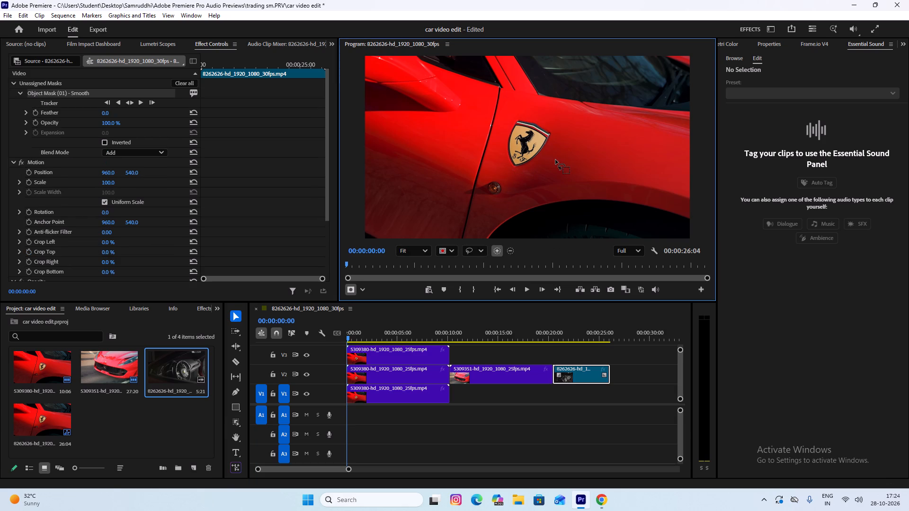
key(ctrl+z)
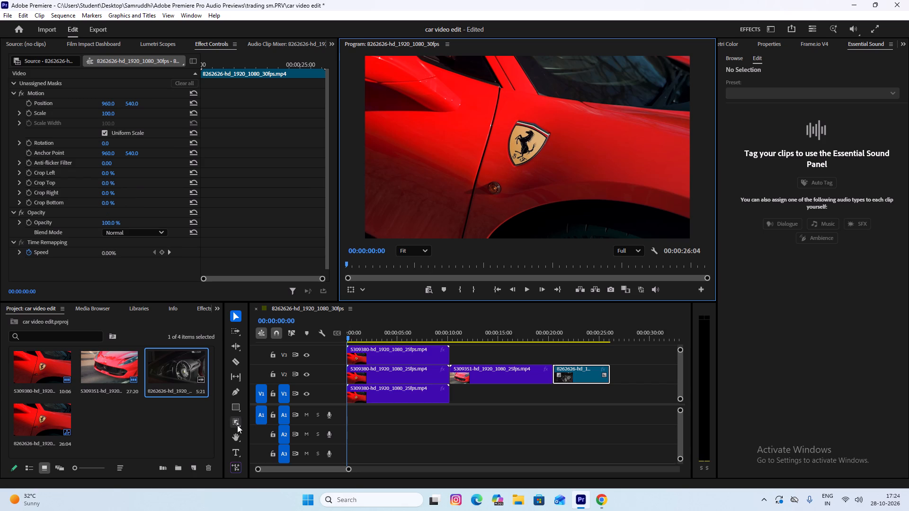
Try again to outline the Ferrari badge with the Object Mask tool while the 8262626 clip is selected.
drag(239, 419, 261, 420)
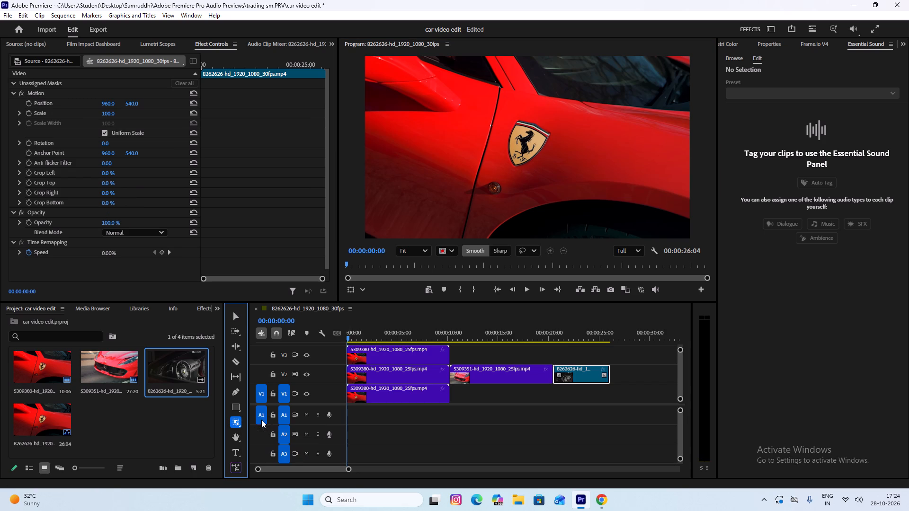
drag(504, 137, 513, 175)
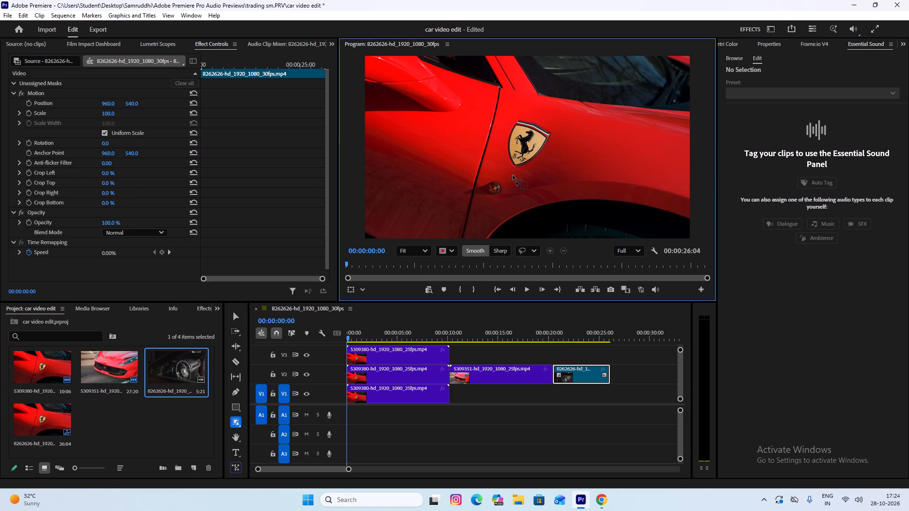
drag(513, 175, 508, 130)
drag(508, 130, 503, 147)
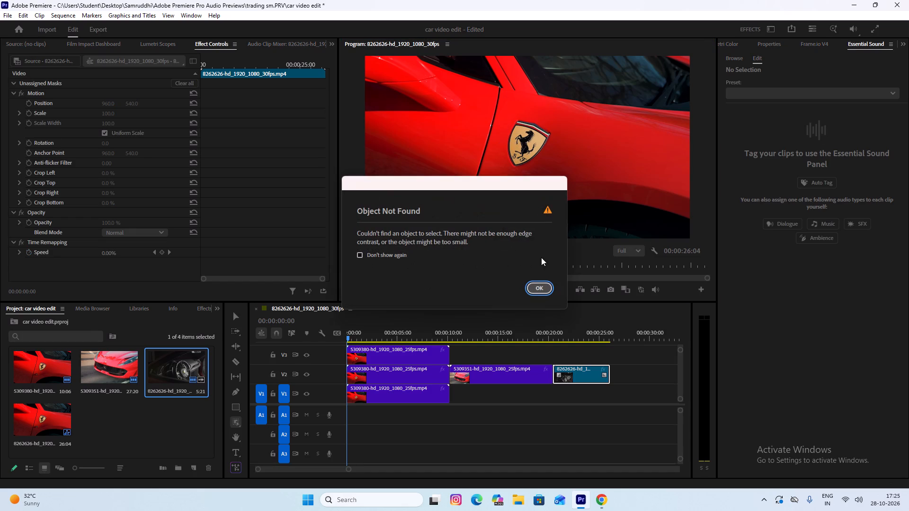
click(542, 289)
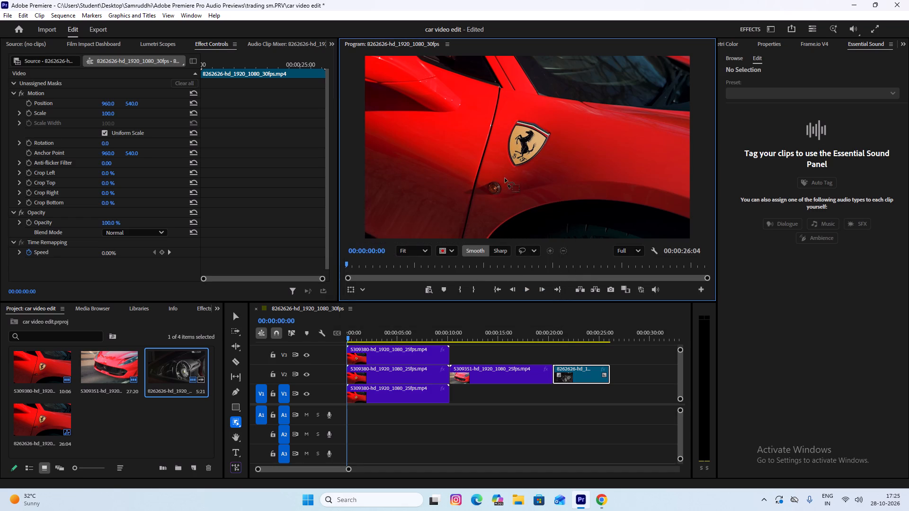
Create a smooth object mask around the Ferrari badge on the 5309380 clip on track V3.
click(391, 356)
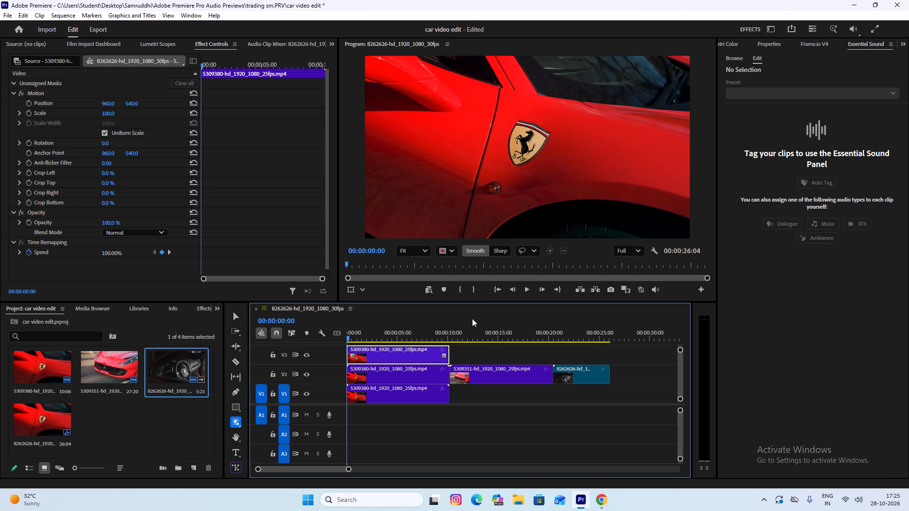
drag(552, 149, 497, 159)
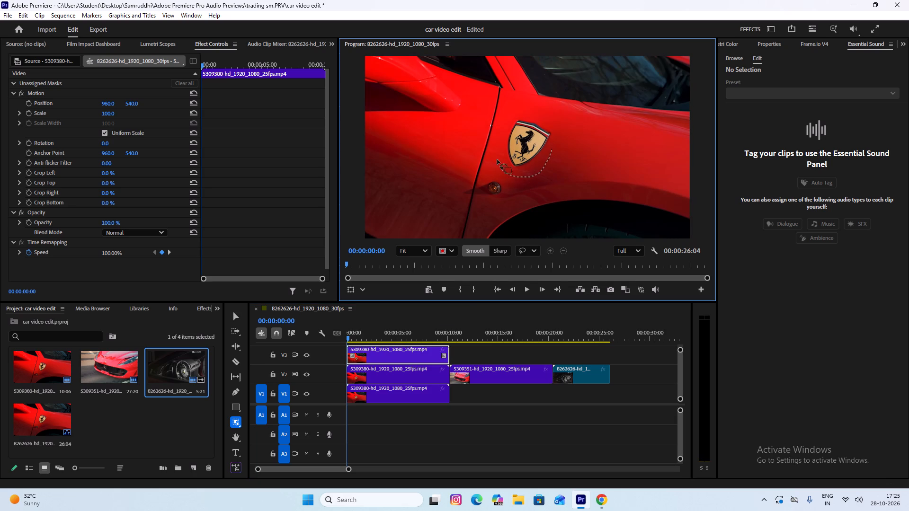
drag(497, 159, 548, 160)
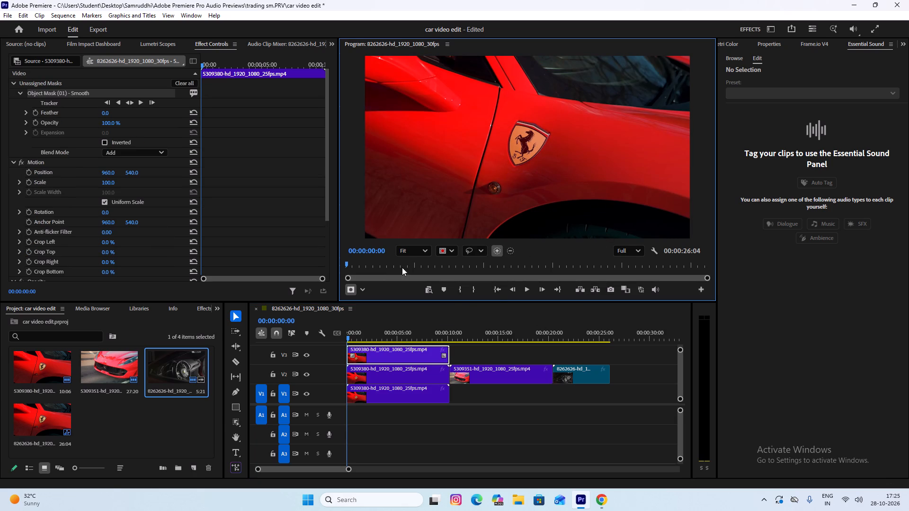
Preview the badge mask with the Black & White overlay, and set the mask overlay to None.
click(456, 249)
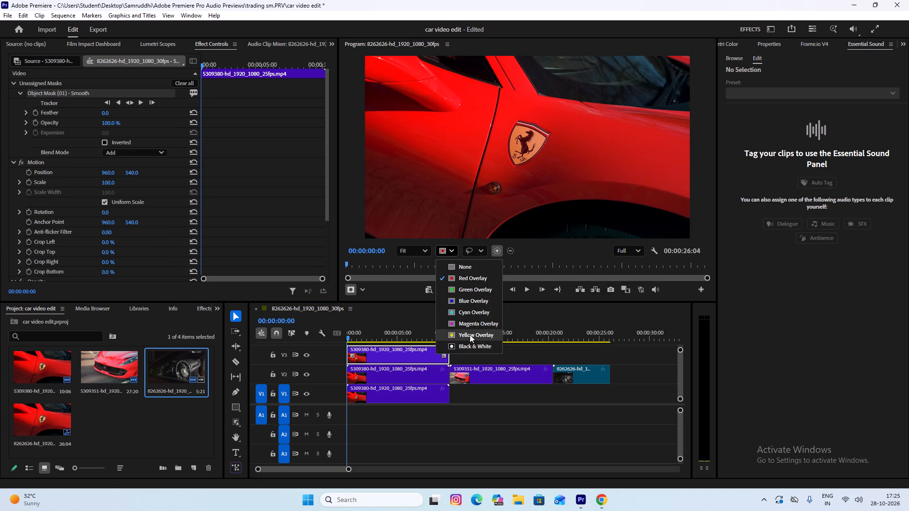
click(471, 343)
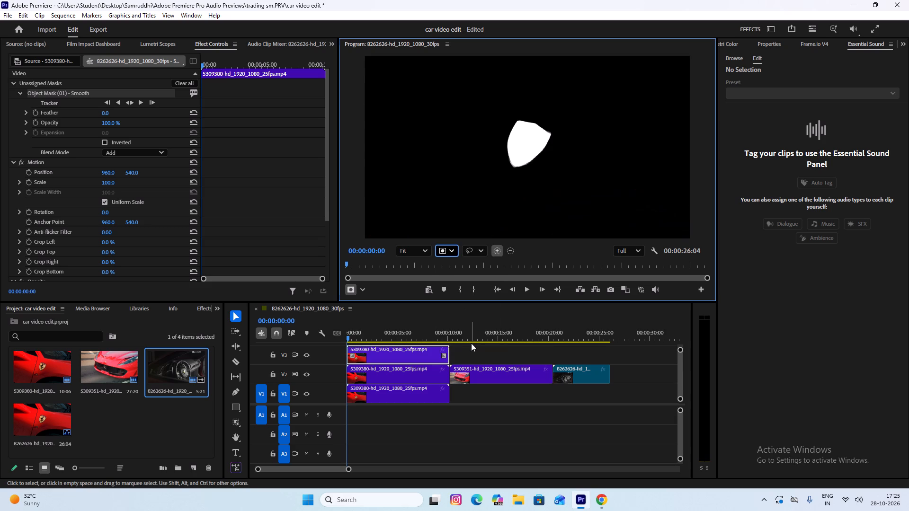
click(450, 252)
click(466, 267)
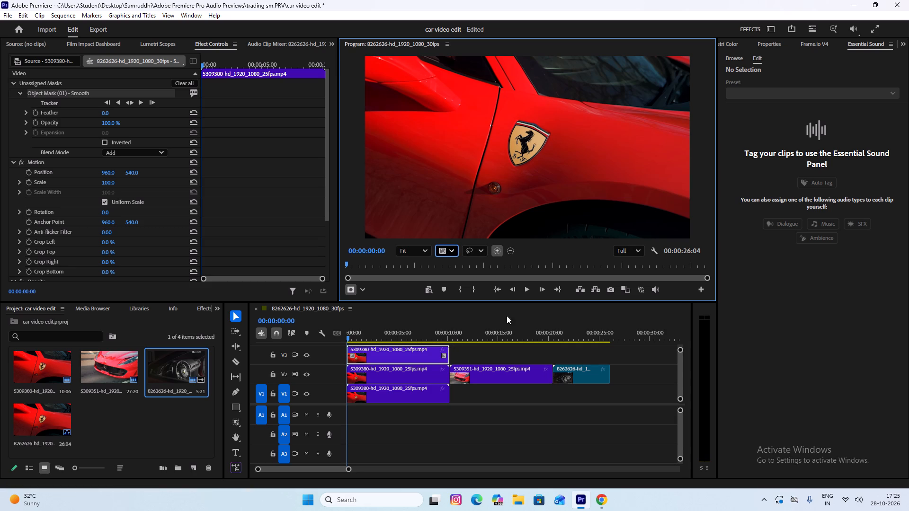
click(516, 220)
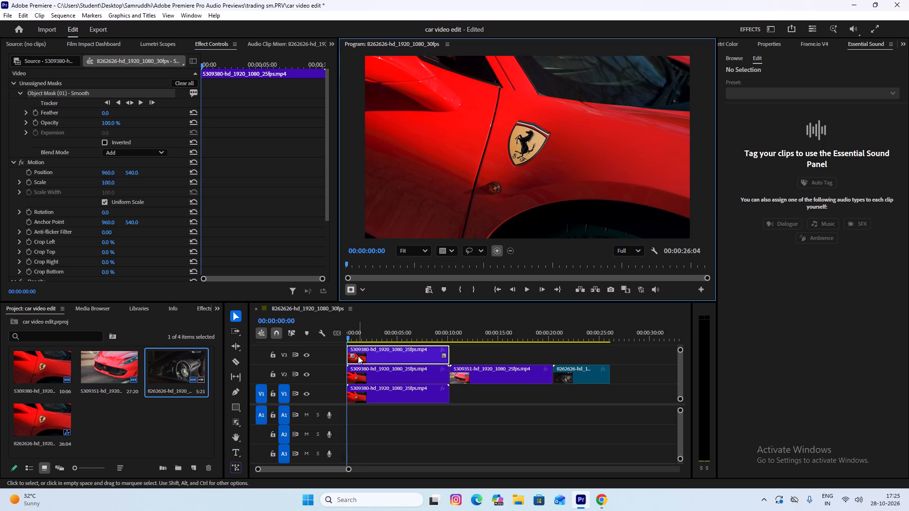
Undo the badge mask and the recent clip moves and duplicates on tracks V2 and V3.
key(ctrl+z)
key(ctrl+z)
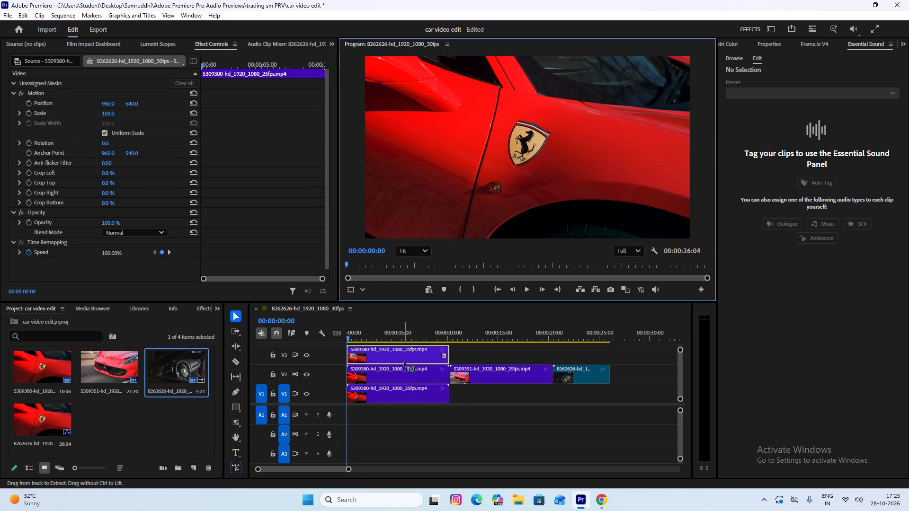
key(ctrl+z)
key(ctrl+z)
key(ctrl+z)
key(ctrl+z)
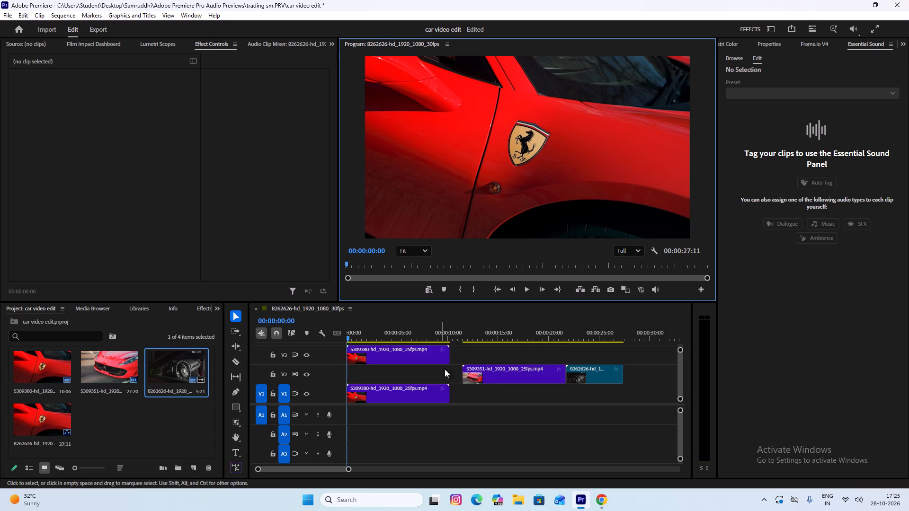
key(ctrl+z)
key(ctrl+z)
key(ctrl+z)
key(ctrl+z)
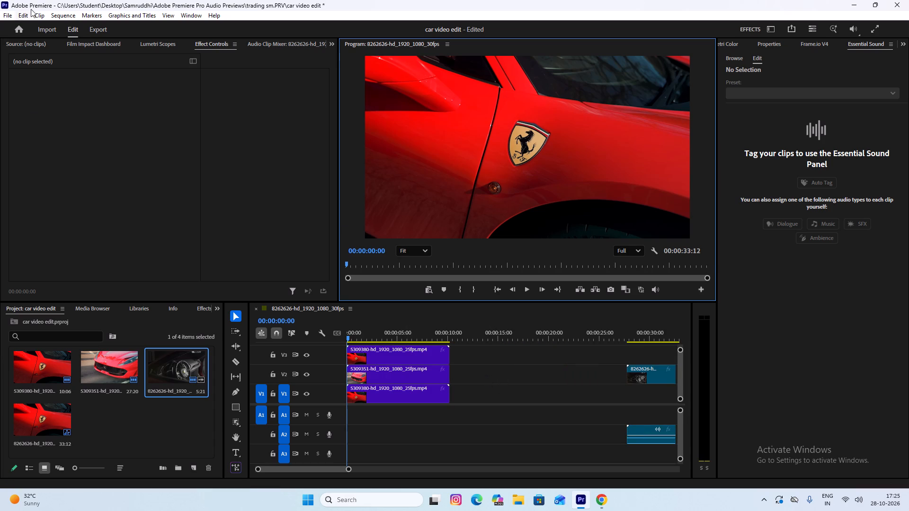
Close the current project without saving its changes.
click(9, 17)
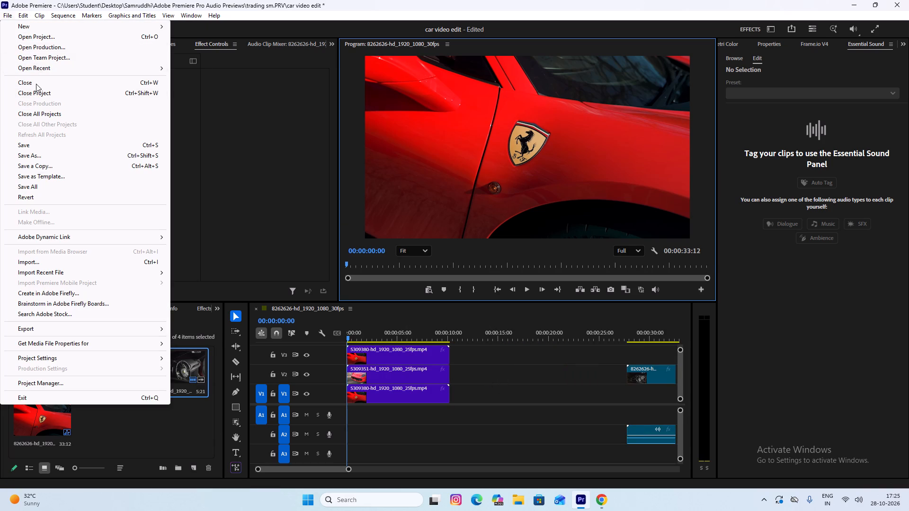
click(43, 96)
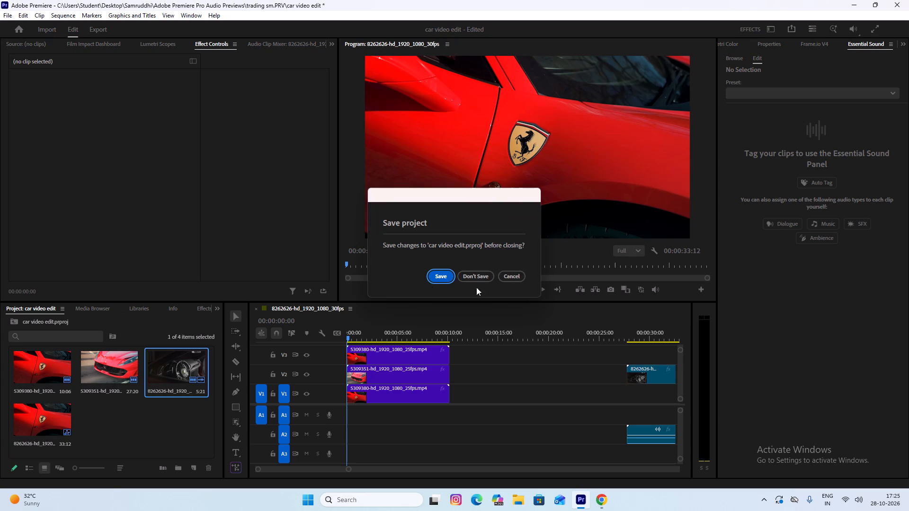
click(478, 277)
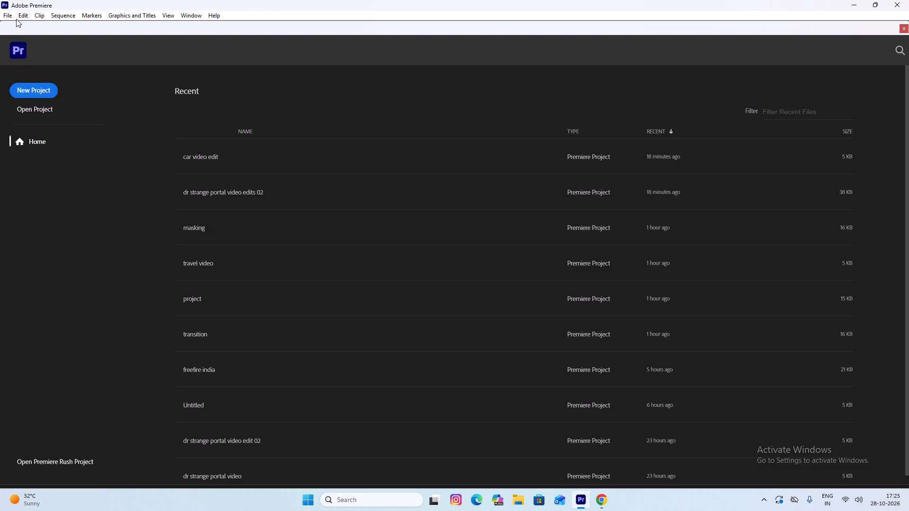
Create a new project named "car video edit" in the default location with no template.
click(38, 82)
click(41, 84)
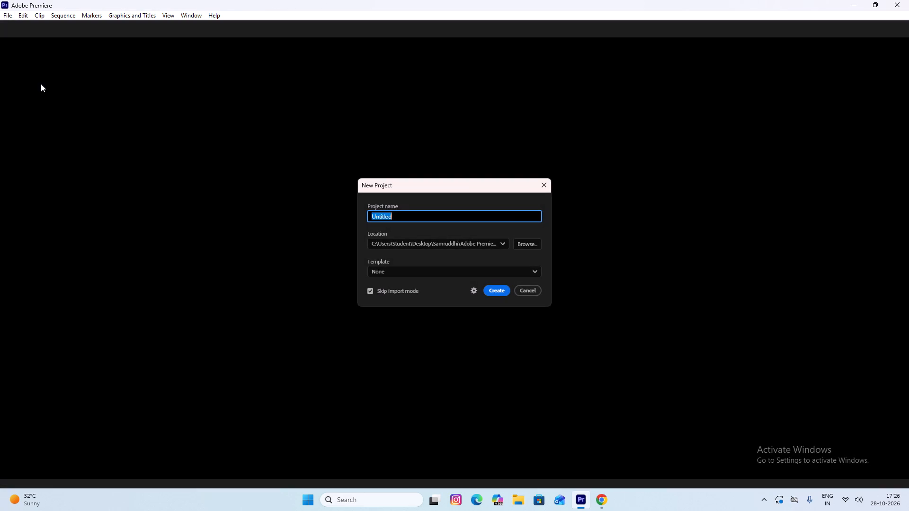
drag(409, 214, 319, 212)
text(car video)
key(space)
text(ed)
text(it)
key(Return)
click(513, 277)
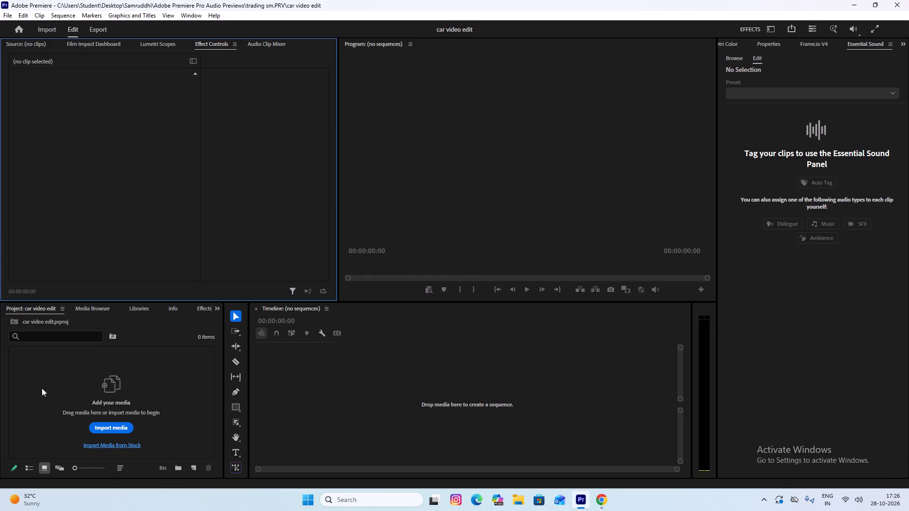
Import the 5309380, 5309351 and 8262626 video clips from Downloads into the project.
double_click(169, 390)
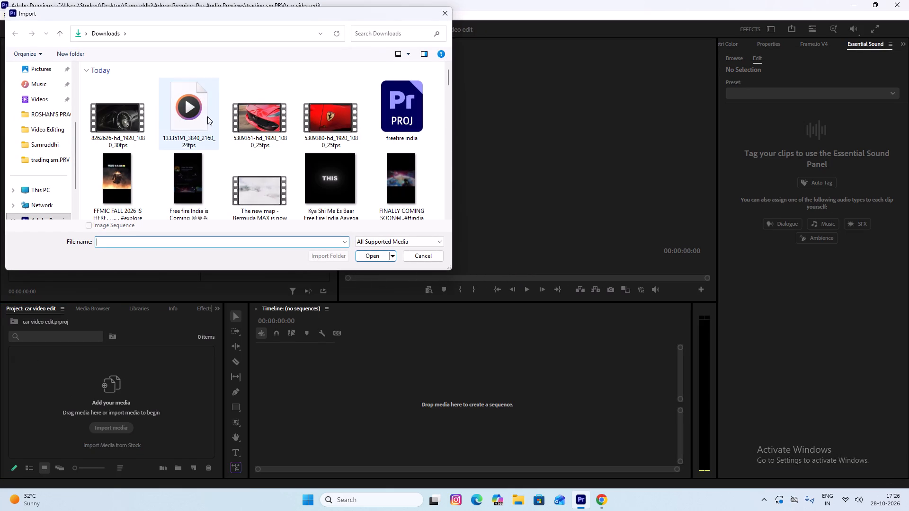
ctrl+click(309, 116)
ctrl+click(253, 118)
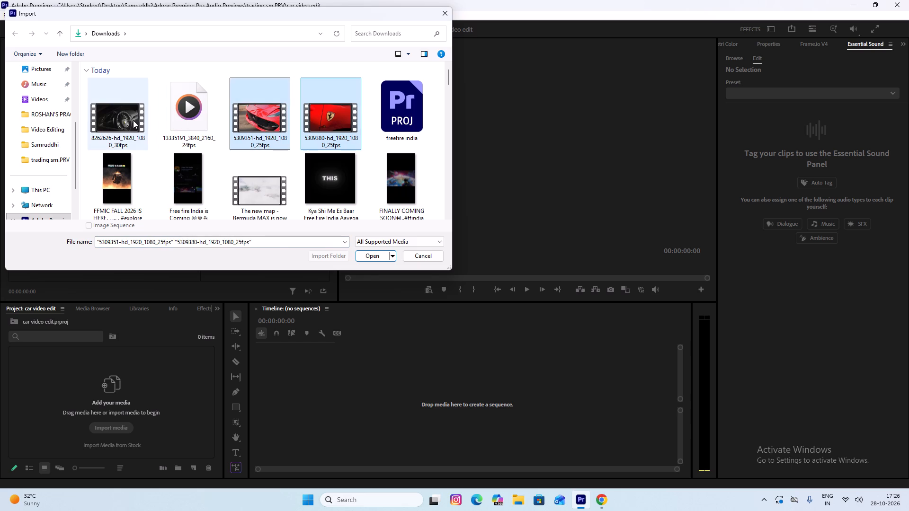
ctrl+click(133, 120)
click(376, 259)
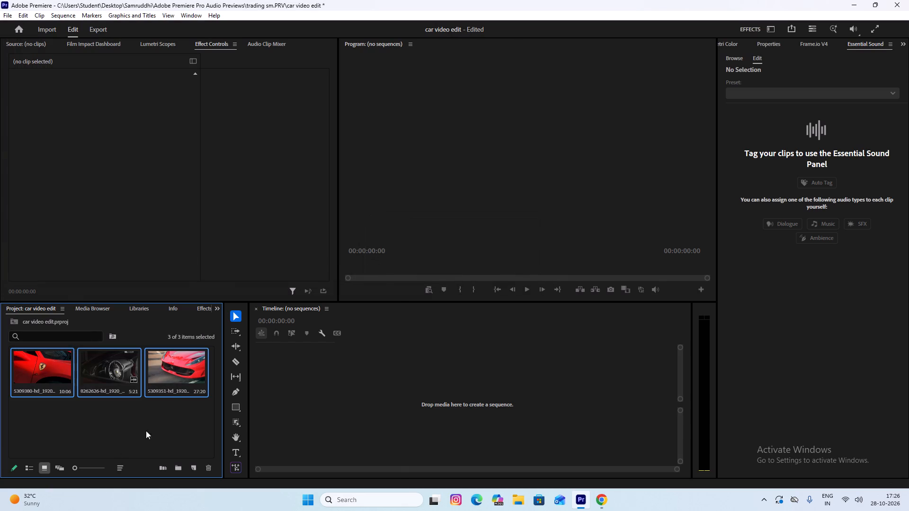
Create a sequence from the 5309380 Ferrari badge clip, placing it on track V1 at the start.
click(120, 440)
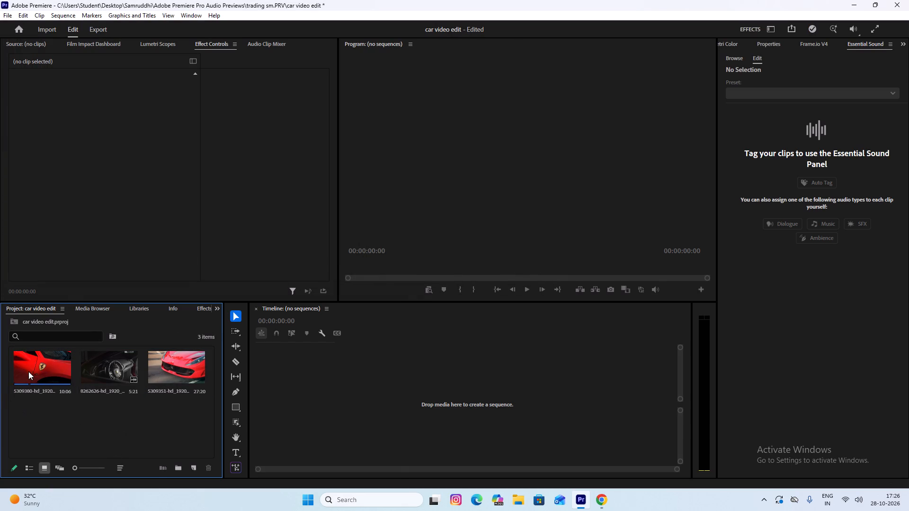
drag(28, 371, 288, 384)
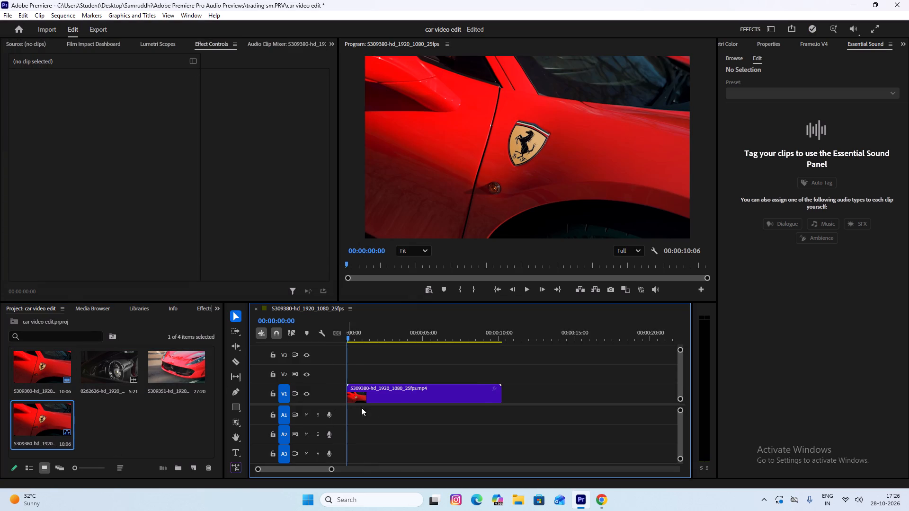
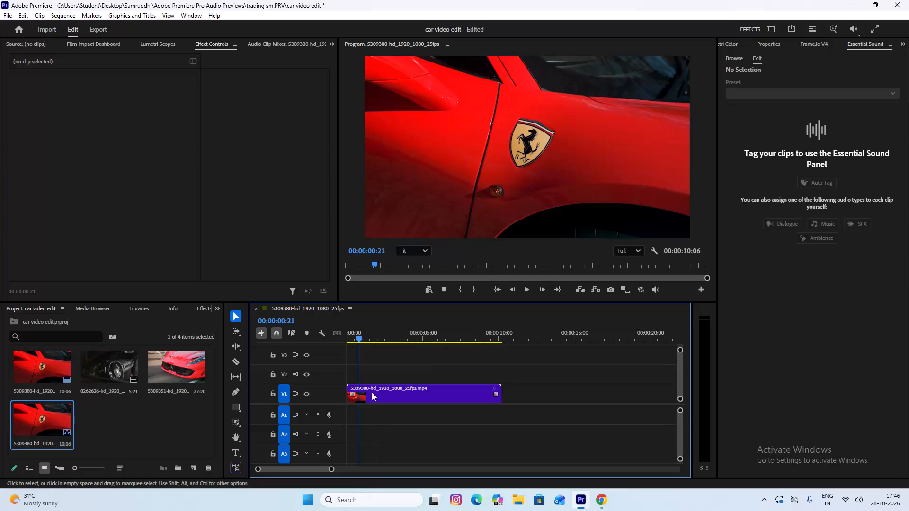
Close Premiere Pro, discarding the unsaved changes to the "car video edit" project.
click(395, 392)
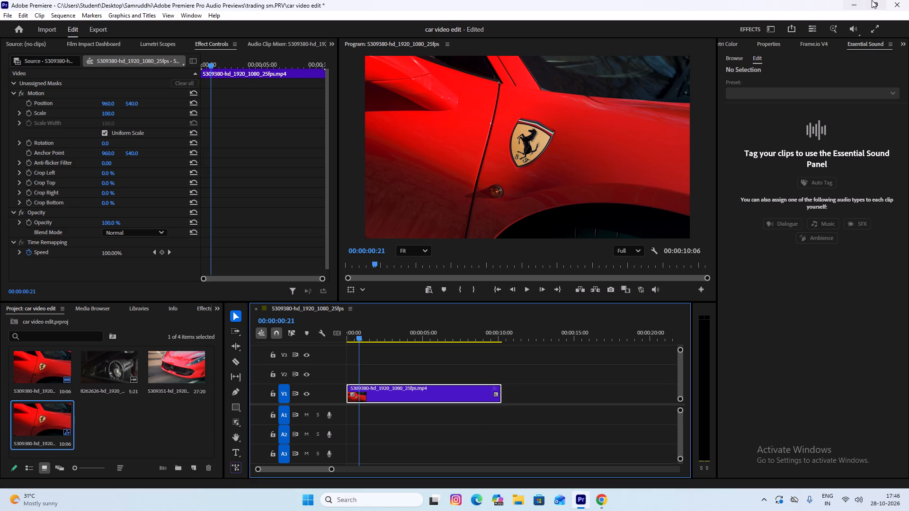
click(898, 0)
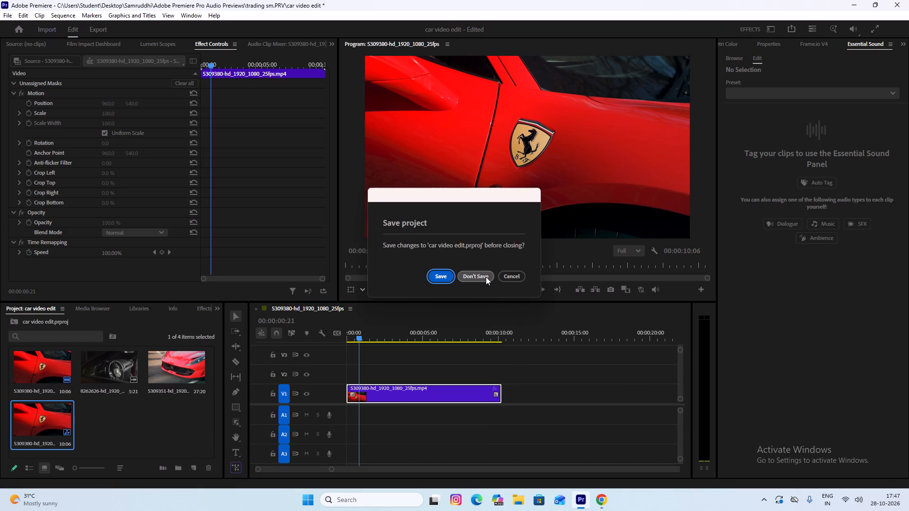
click(486, 277)
Close the Chrome window with the Ferrari video and YouTube pages.
drag(908, 5, 904, 8)
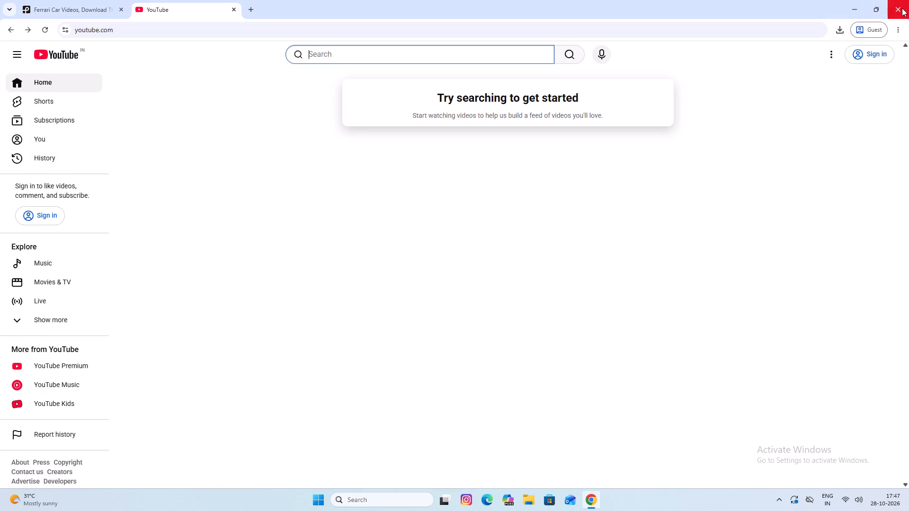
click(901, 8)
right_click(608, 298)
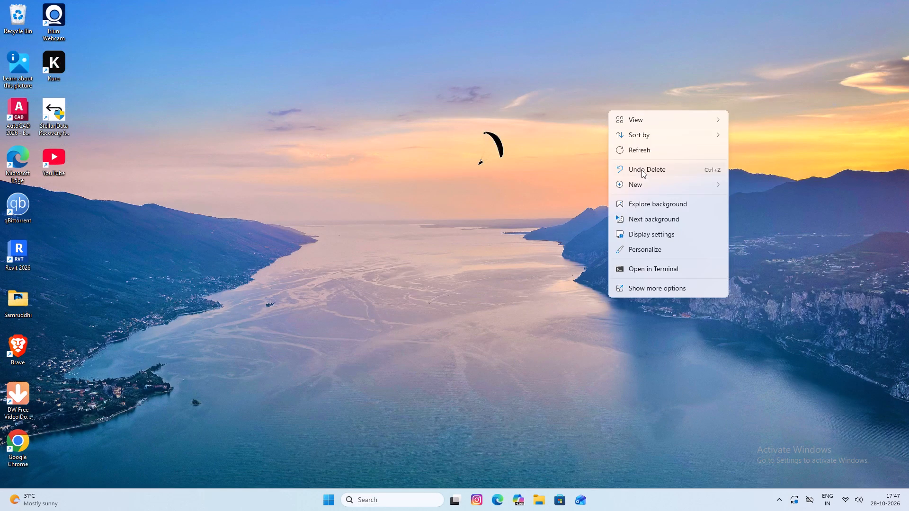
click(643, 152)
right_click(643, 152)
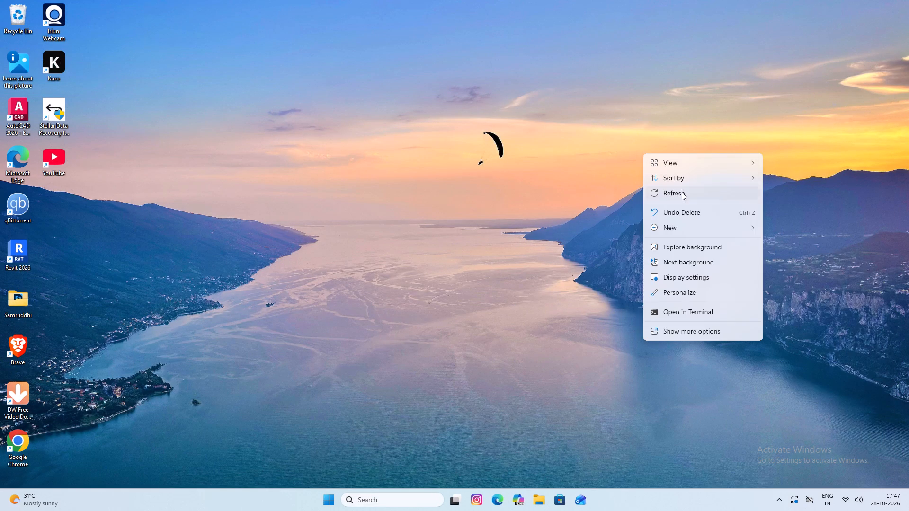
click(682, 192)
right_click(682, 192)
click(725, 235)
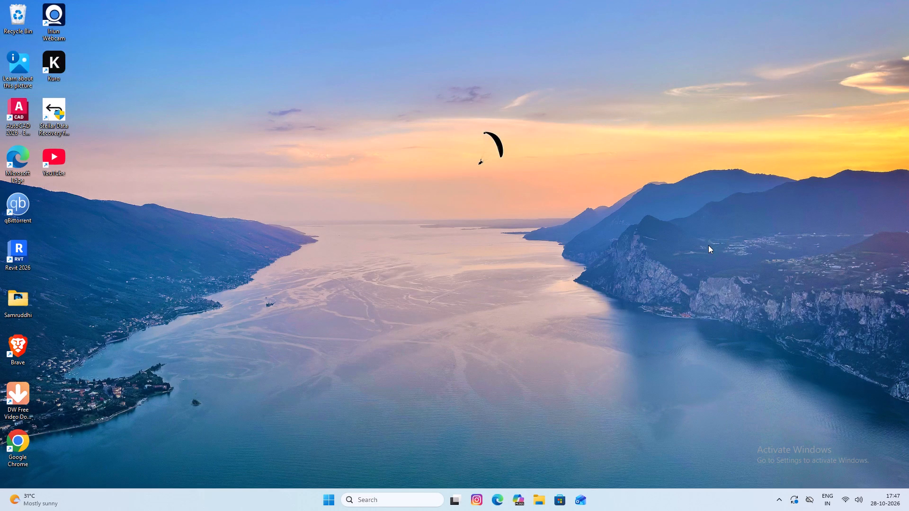
Open the Windows quick-link menu that offers the system tools and shut-down options.
key(super+x)
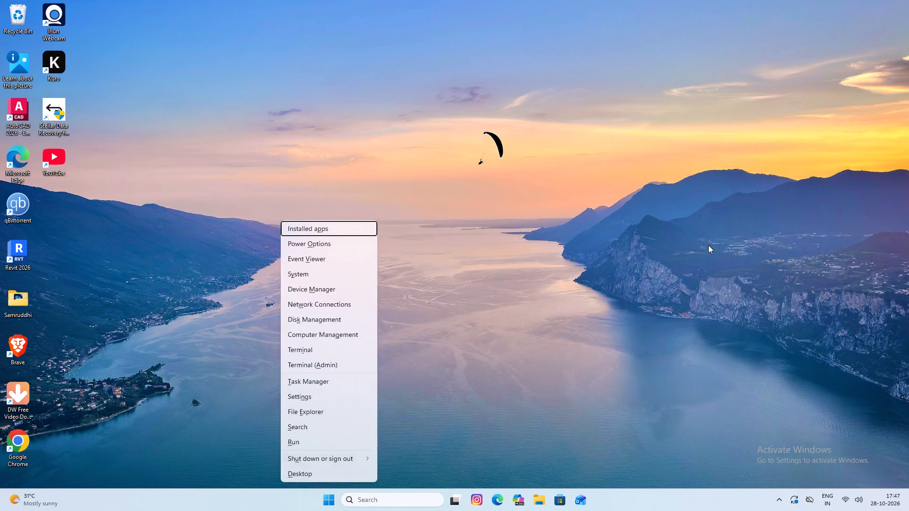